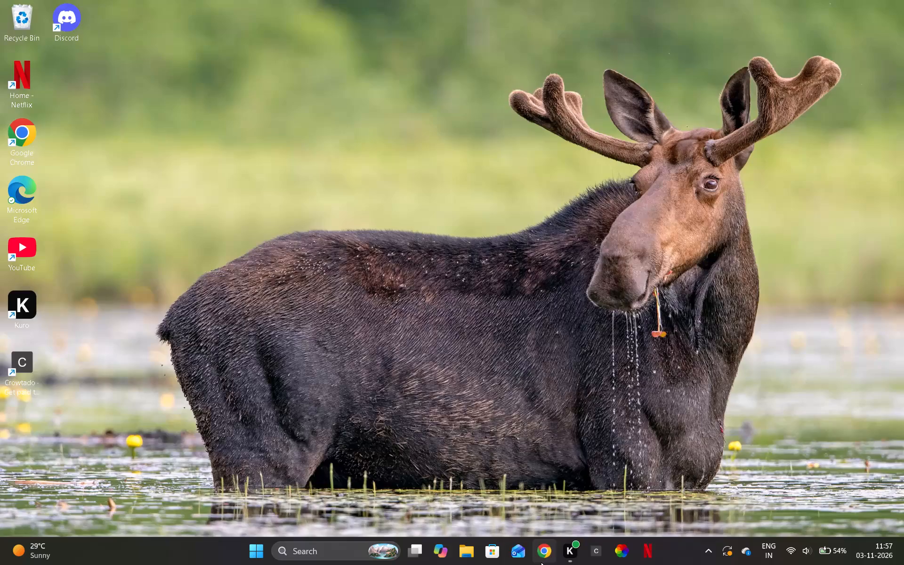
In Chrome, search Google for cad and launch the SmartDraw app from its free online CAD drawing page.
left_click(541, 562)
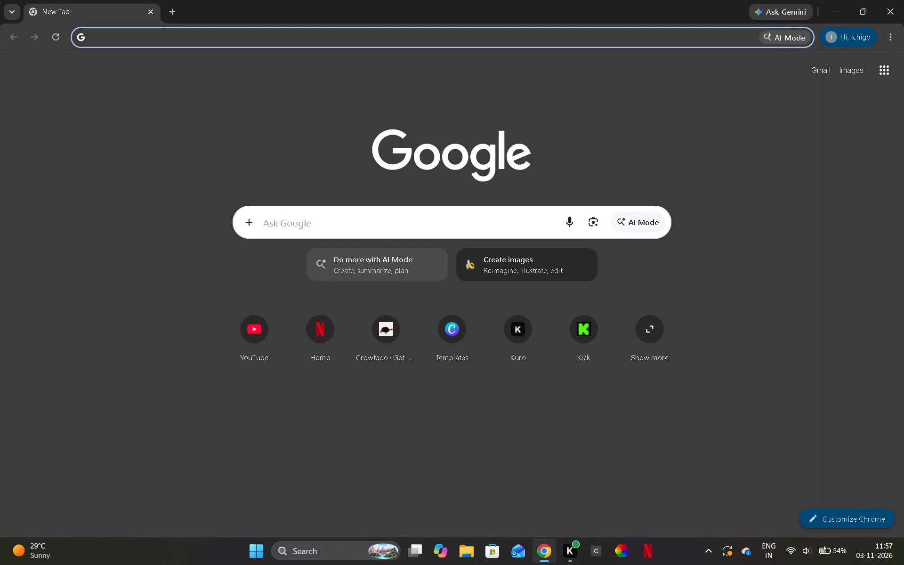
left_click(319, 210)
left_click(273, 250)
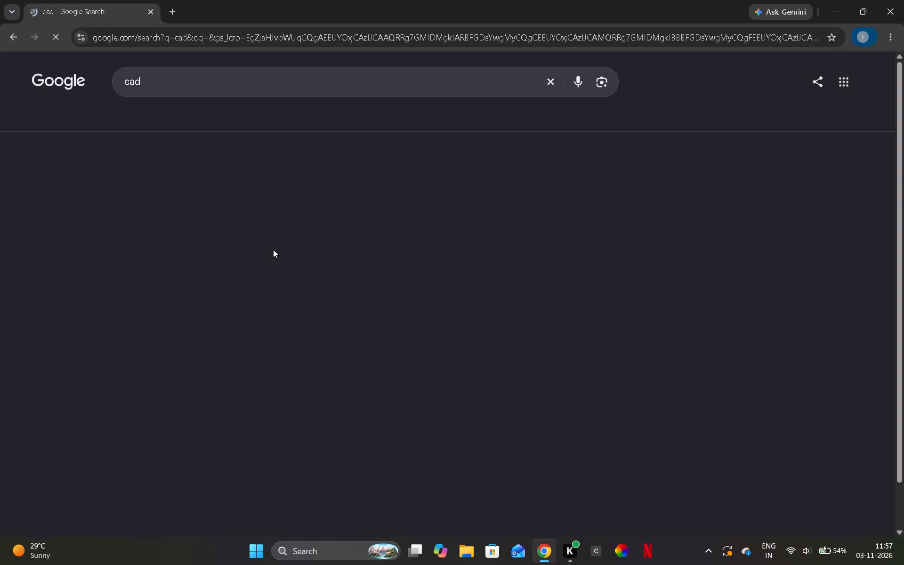
left_click(206, 421)
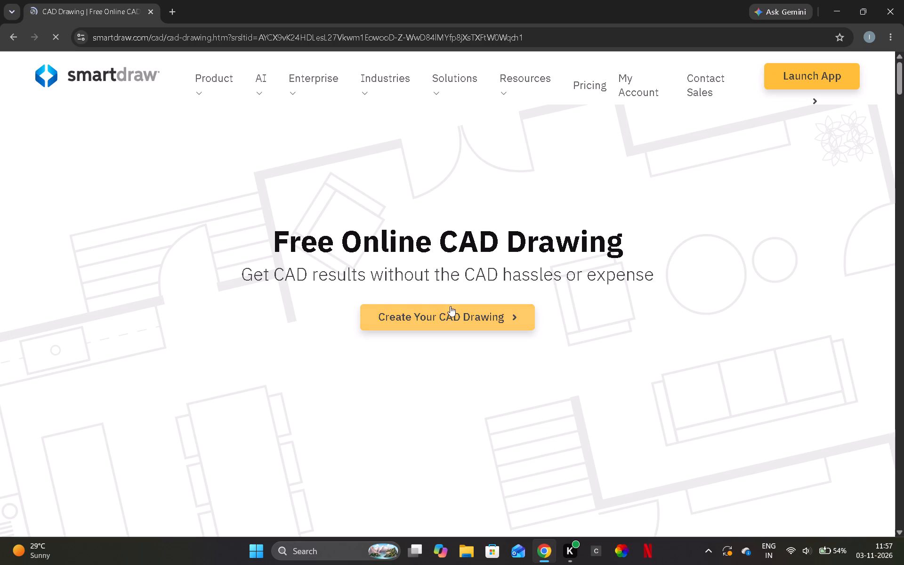
left_click(450, 307)
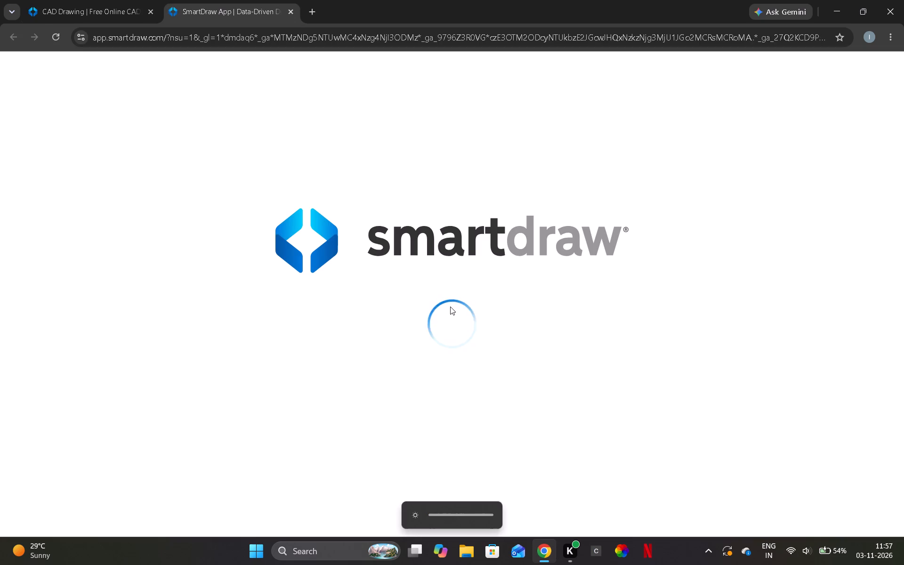
Mute the computer's sound.
left_click(789, 539)
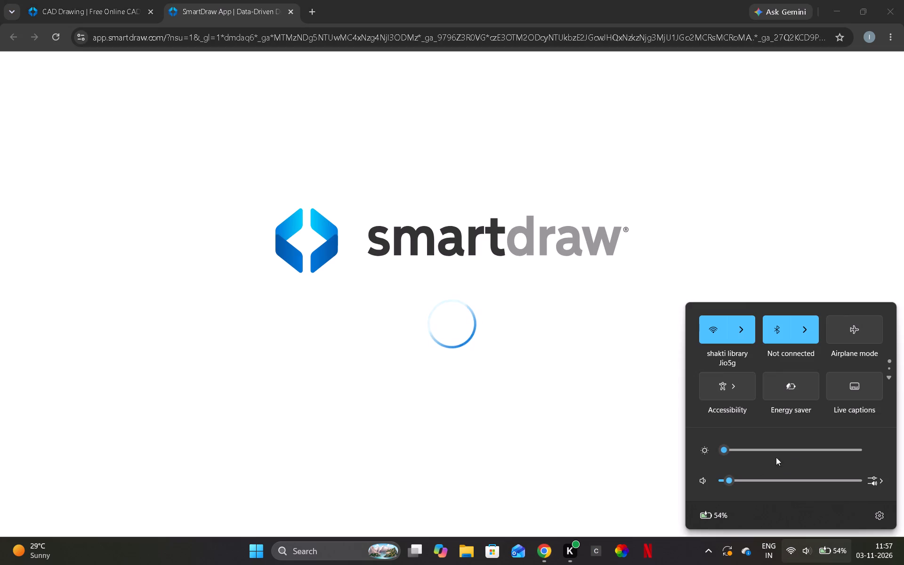
left_click(703, 482)
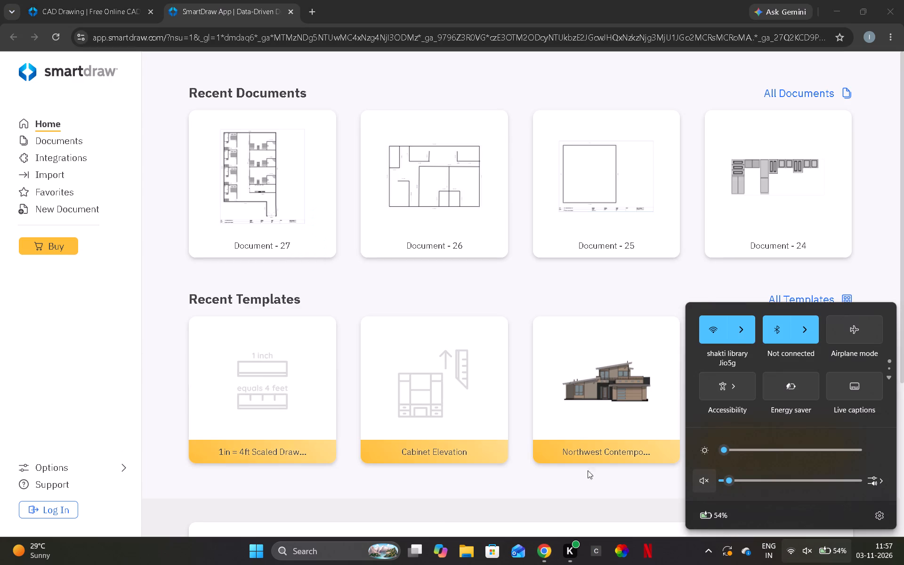
Create a new document from the recent 1in = 4ft scaled drawing template.
left_click(262, 407)
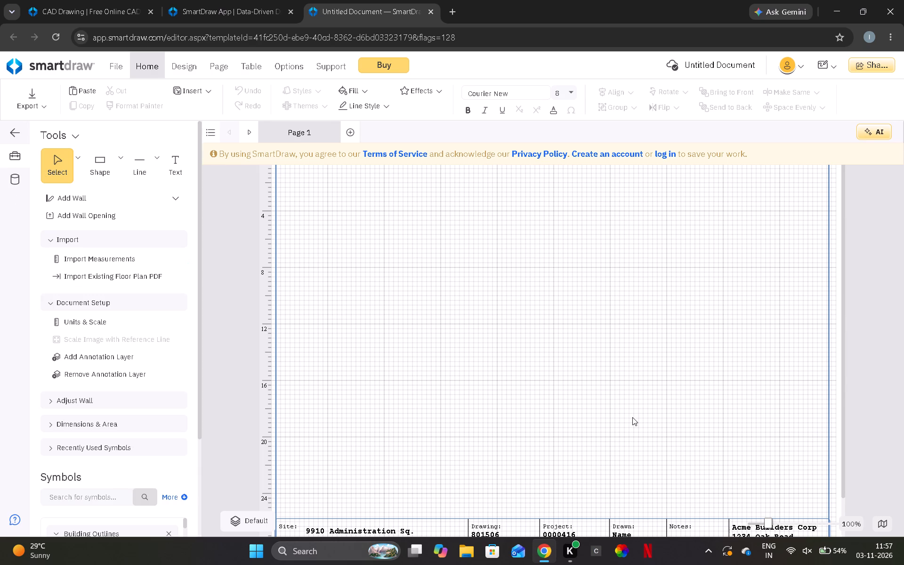
Draw the plan's left, top and right exterior walls about 36 ft 1 in, 44 ft 3 in and 31 ft 11 in long.
left_click(122, 198)
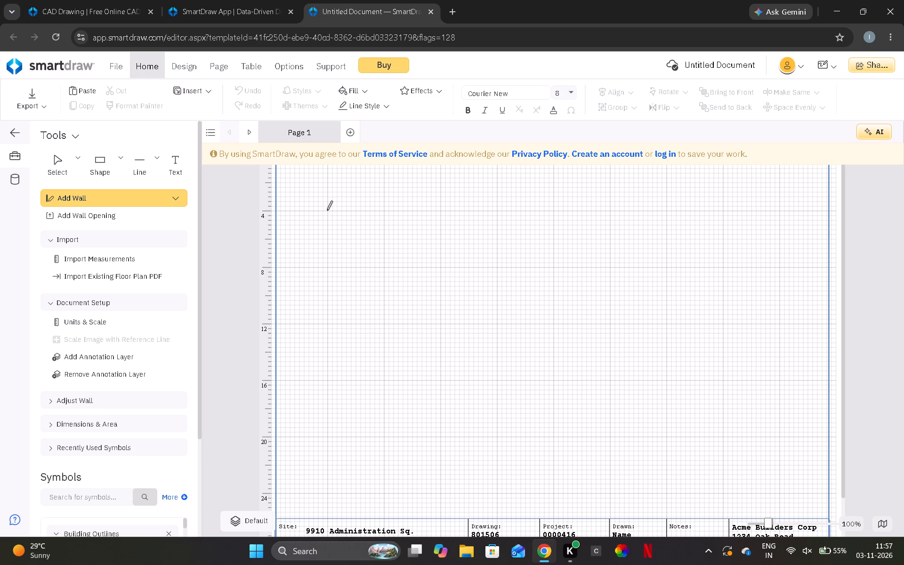
left_click(327, 210)
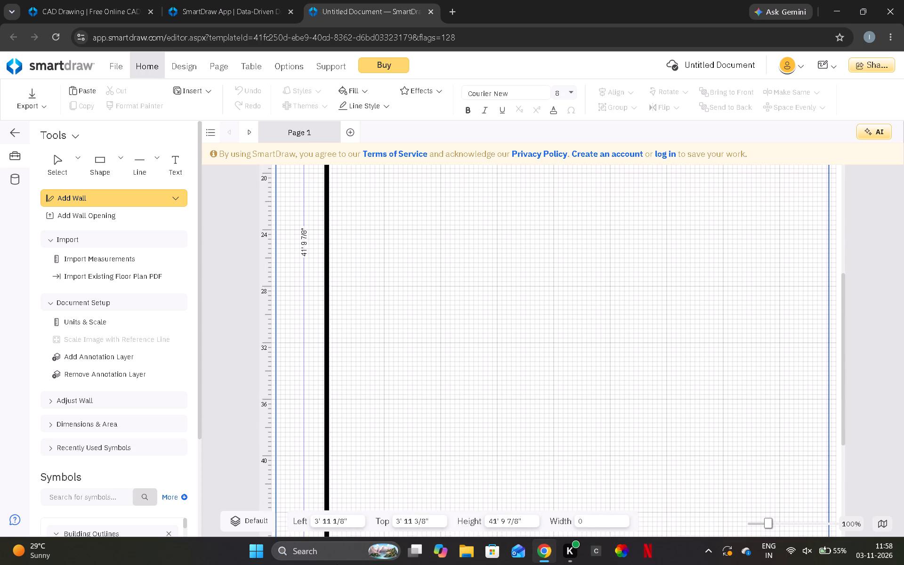
left_click(327, 391)
scroll(394, 348, "up", 9)
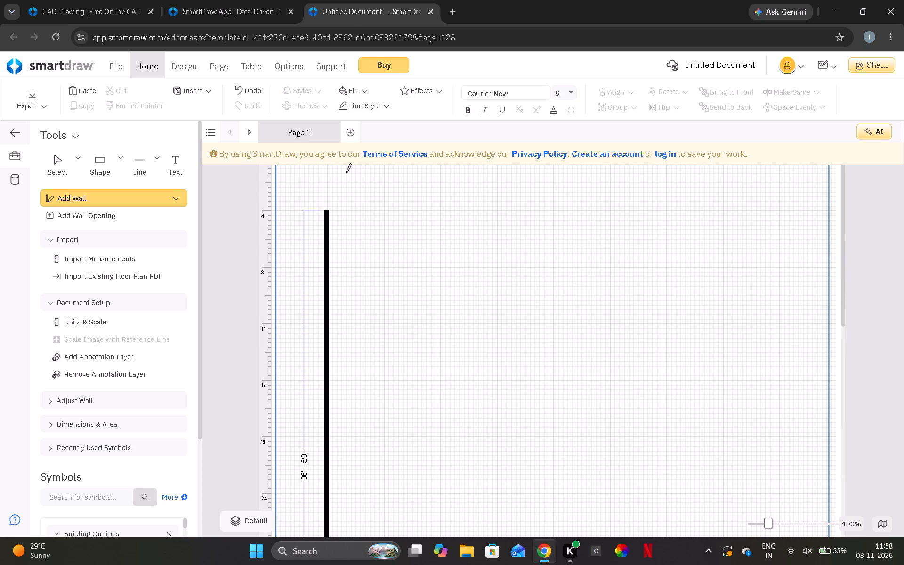
left_click(326, 211)
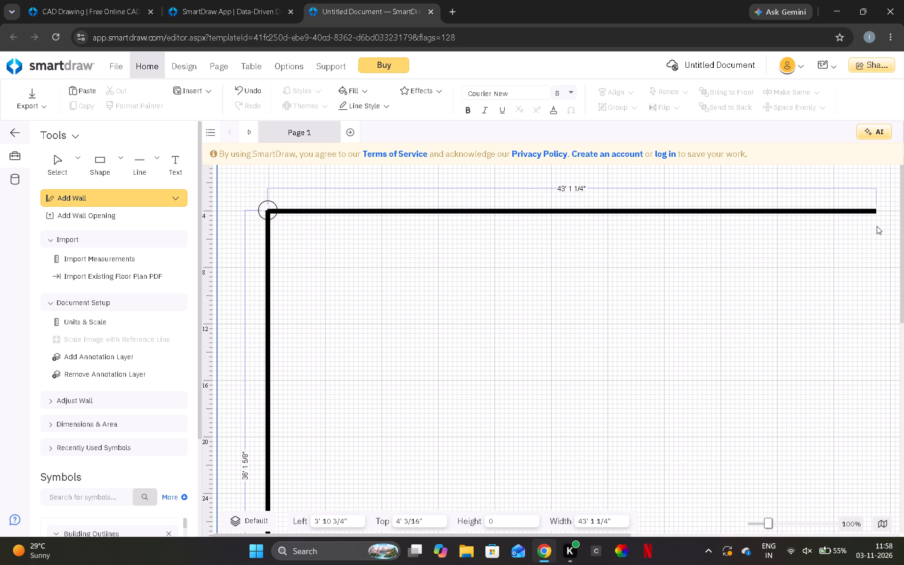
left_click(810, 203)
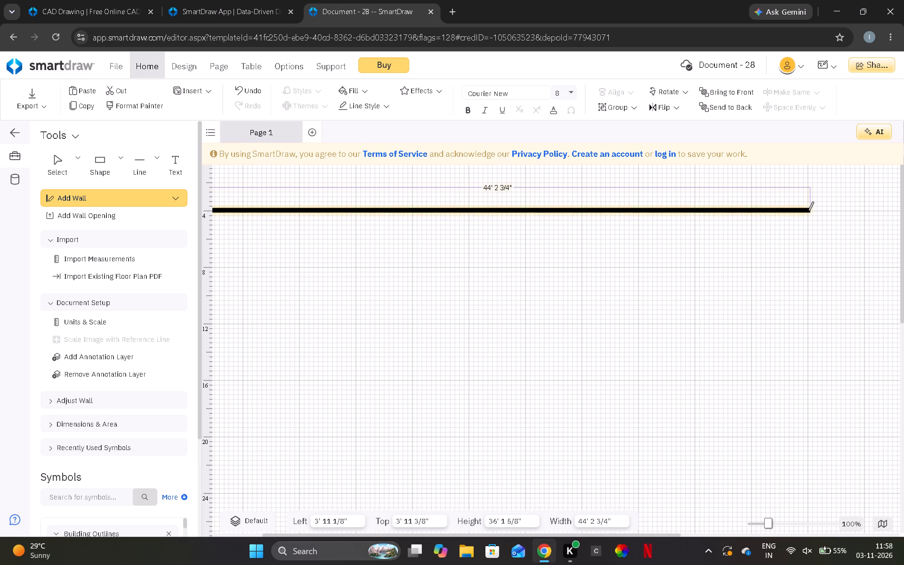
left_click(808, 211)
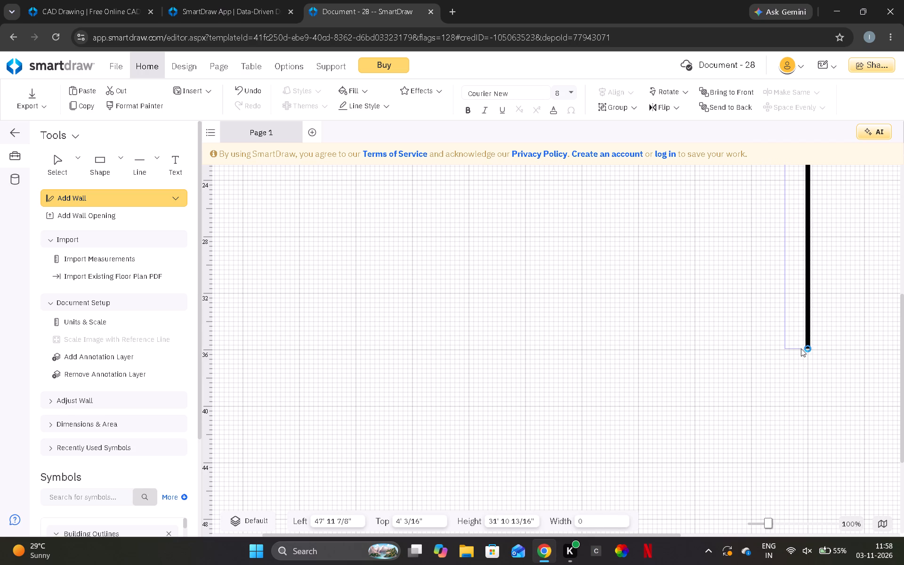
left_click(801, 349)
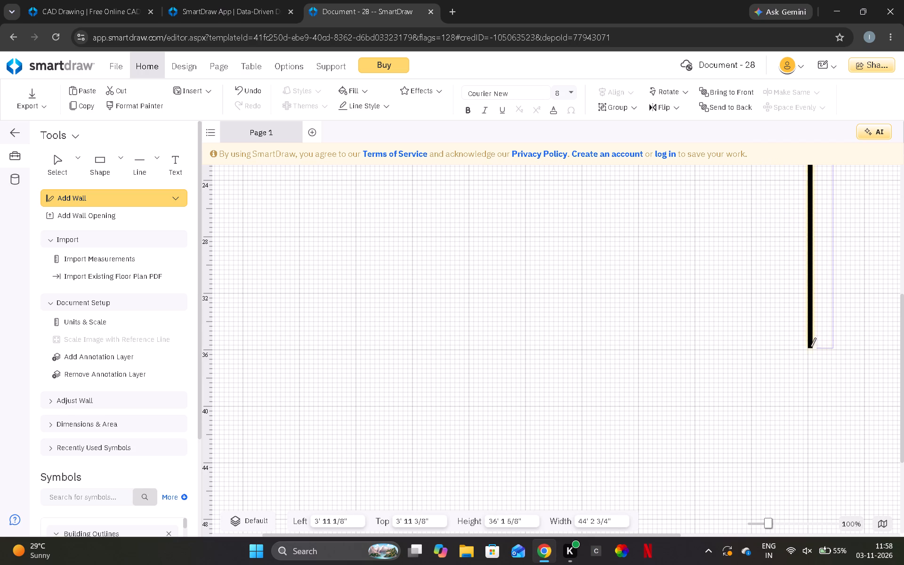
Close the outline with a stepped bottom wall: about 28 ft 2 in leftward, 4 ft 1 in down, and 16 ft 1 in to the left wall.
scroll(623, 410, "right", 2)
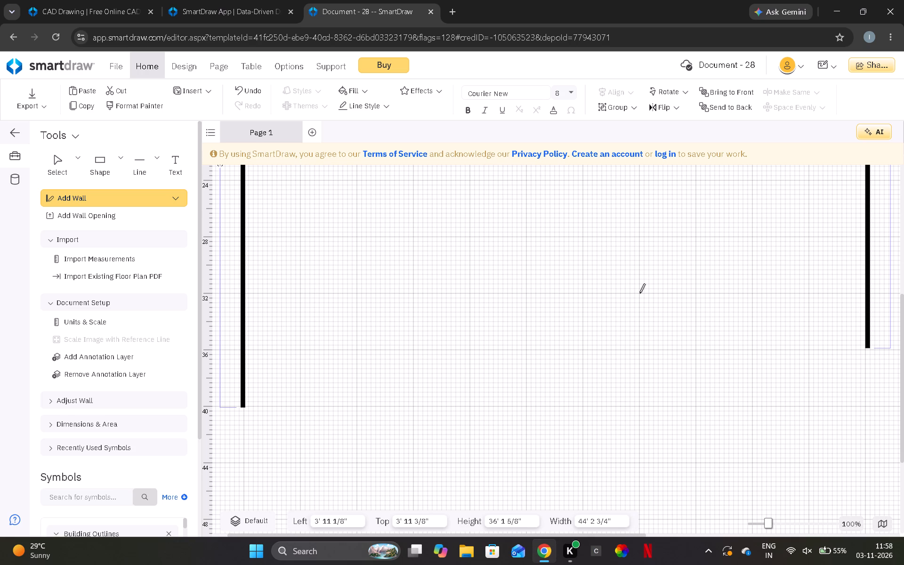
left_click(867, 349)
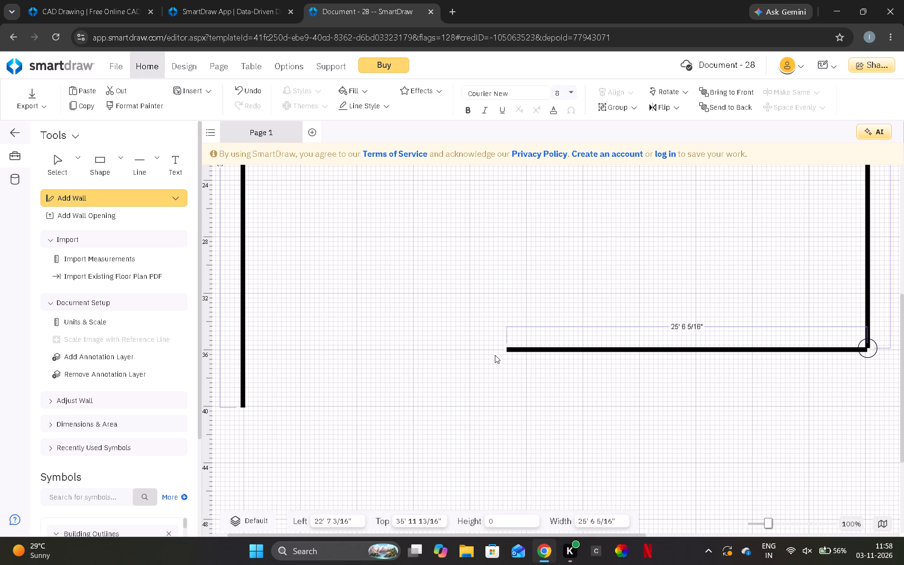
left_click(469, 355)
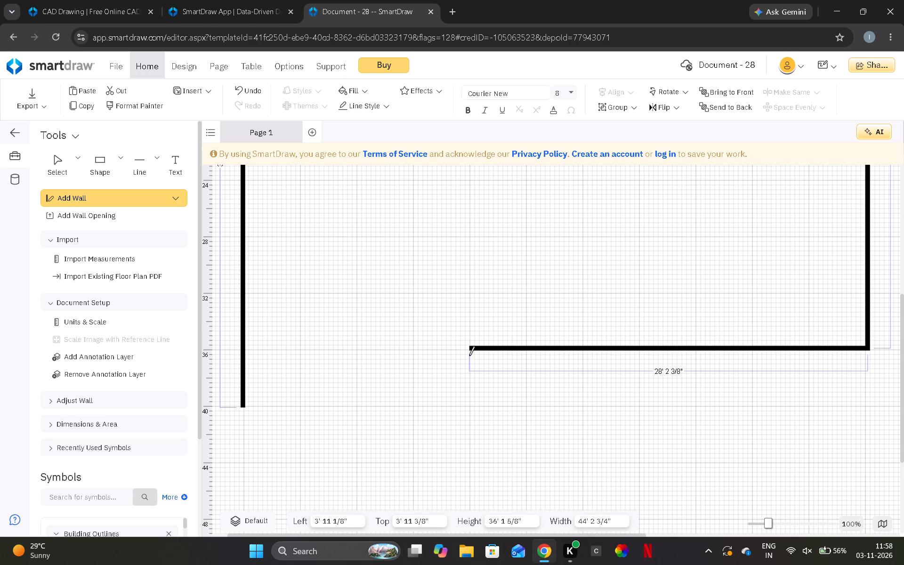
left_click_drag(470, 347, 470, 362)
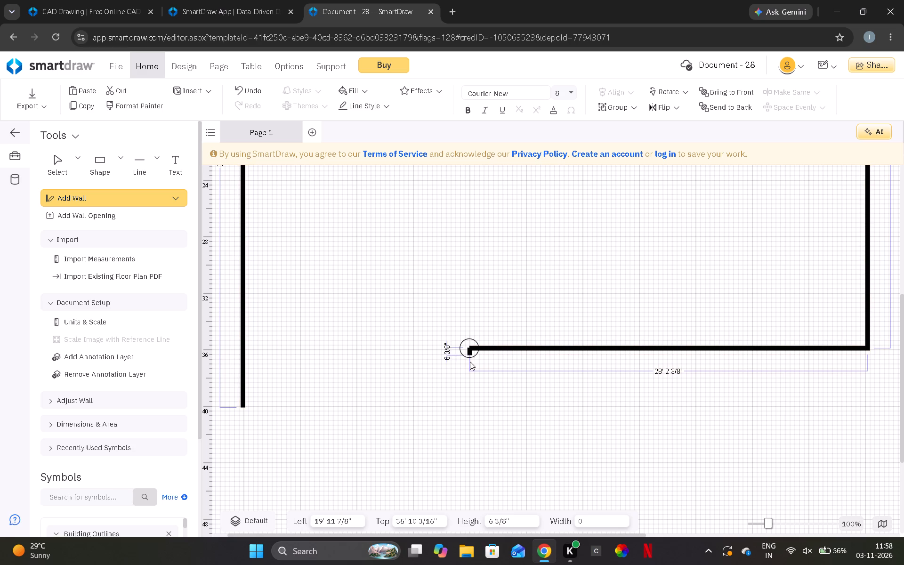
left_click_drag(470, 362, 471, 405)
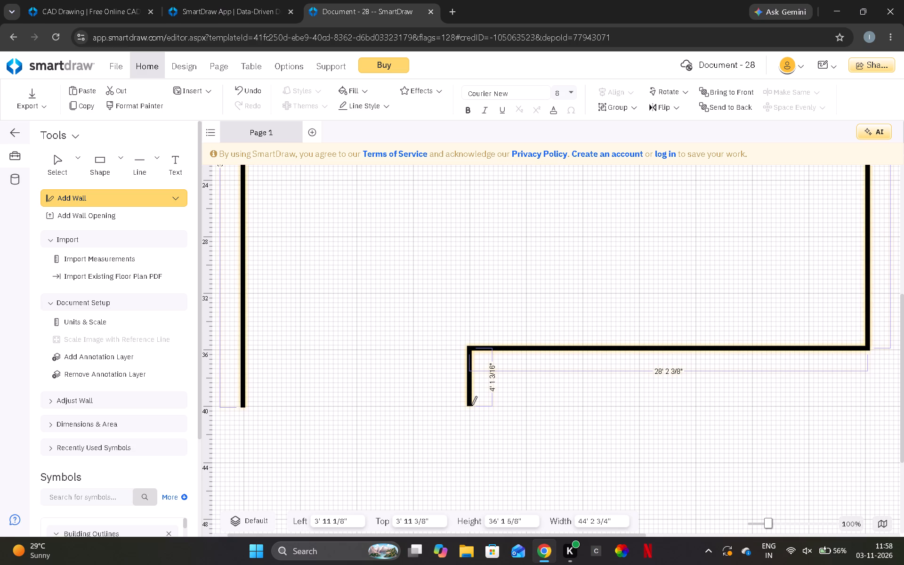
left_click(470, 406)
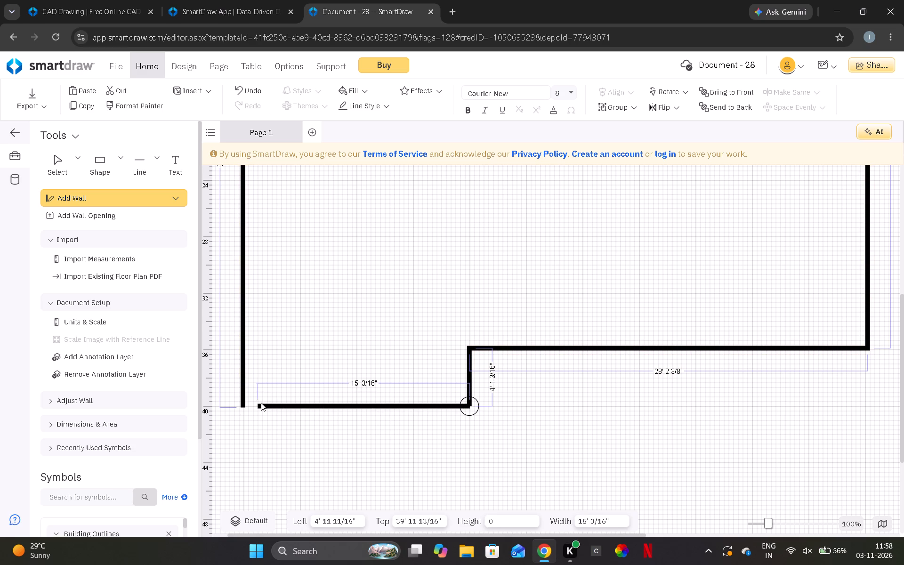
left_click(243, 404)
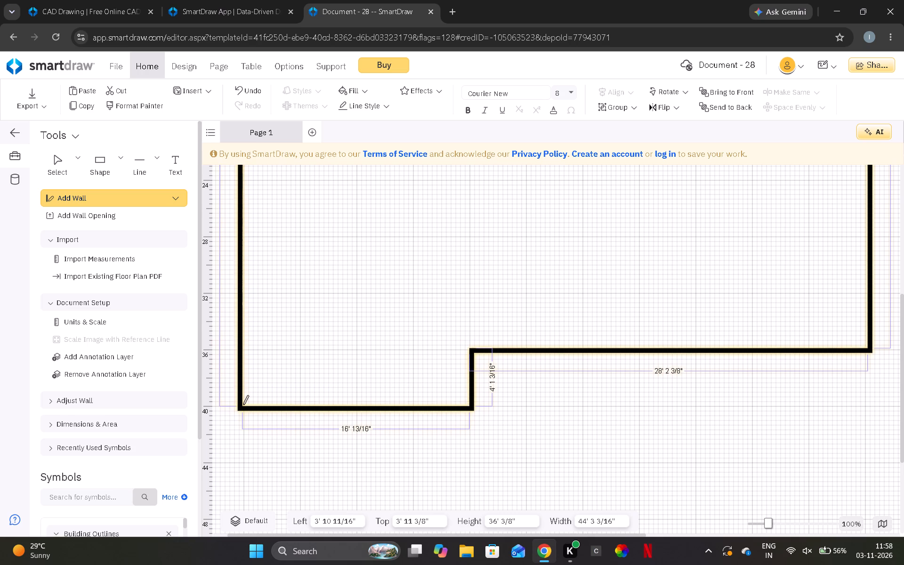
Draw an L-shaped interior wall from the left wall, 8 ft below the top wall, about 36 ft across and 24 ft down to the bottom wall.
scroll(396, 315, "up", 4)
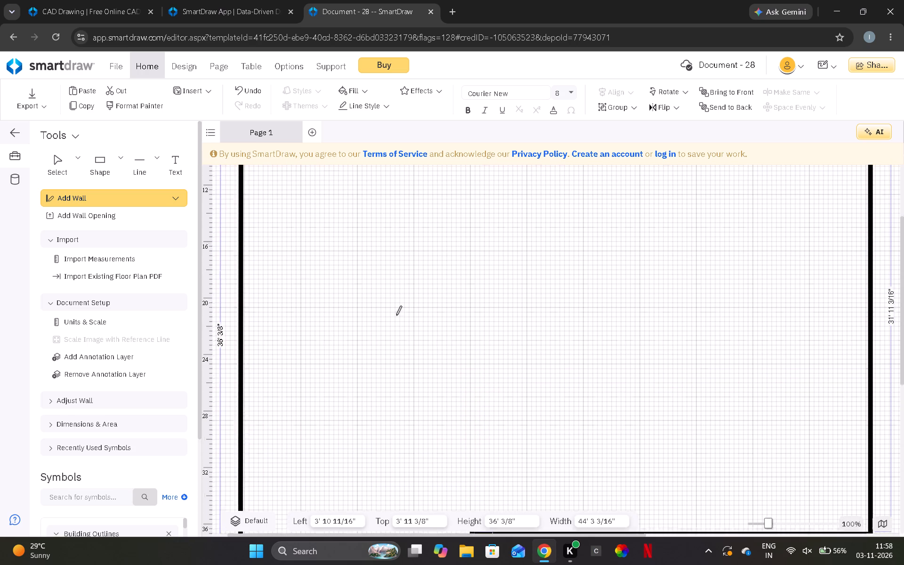
scroll(396, 315, "up", 2)
scroll(571, 288, "down", 5)
scroll(572, 299, "up", 2)
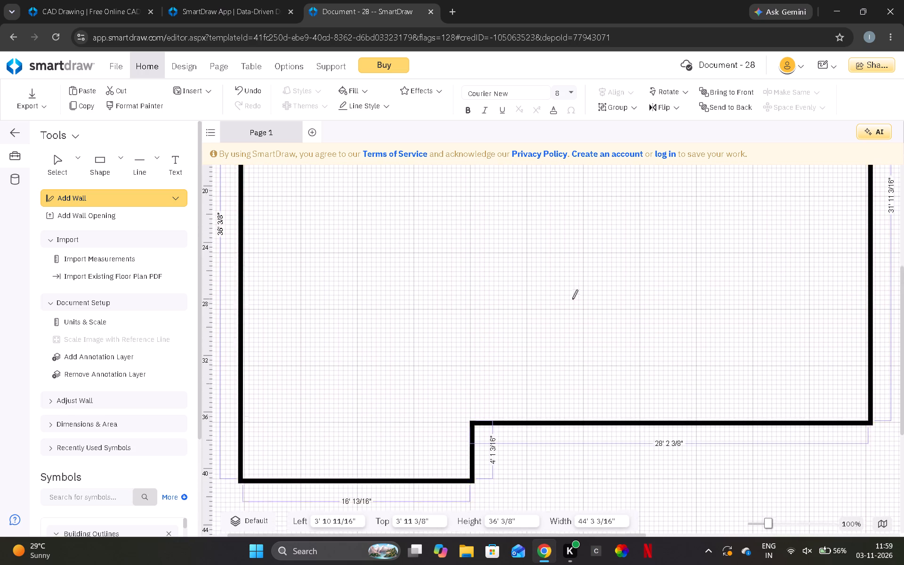
scroll(572, 299, "up", 2)
scroll(572, 299, "down", 1)
scroll(726, 214, "down", 2)
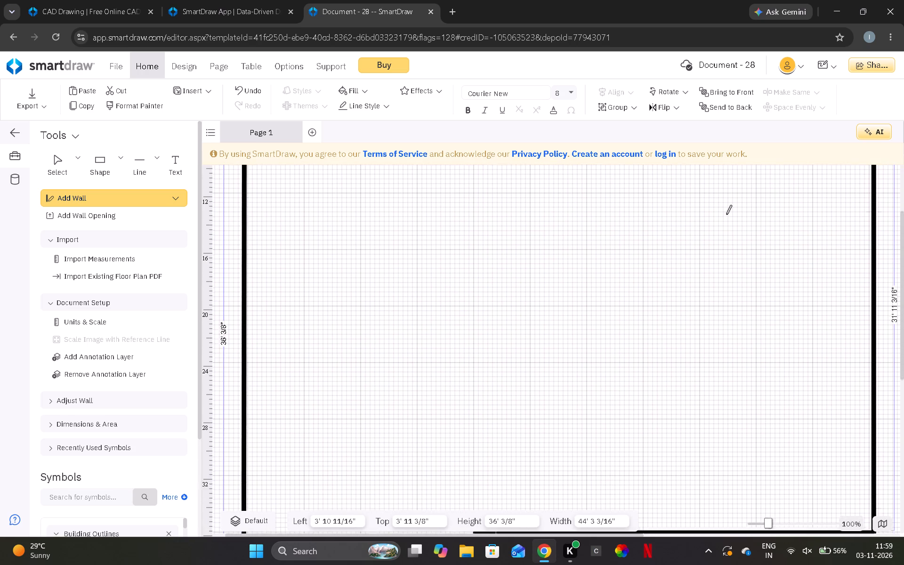
scroll(726, 214, "up", 2)
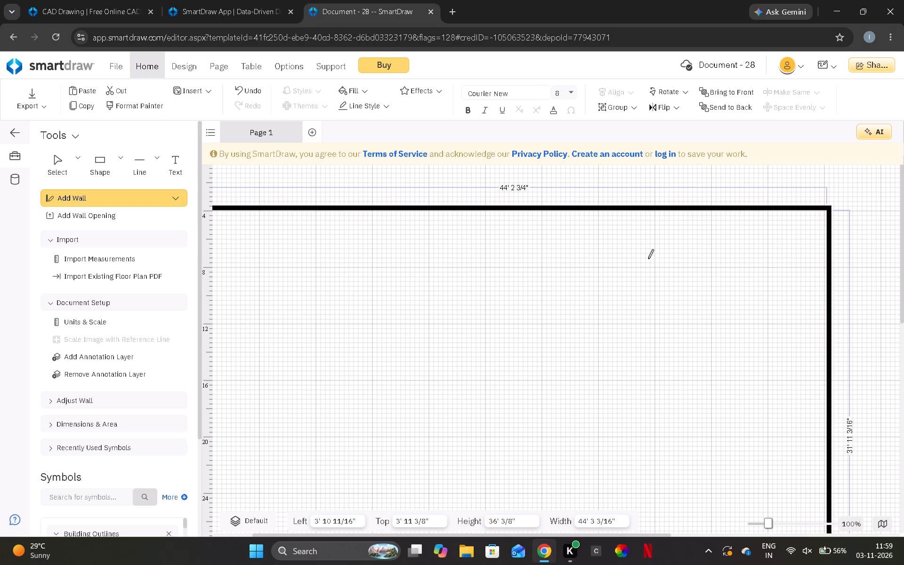
scroll(577, 302, "right", 2)
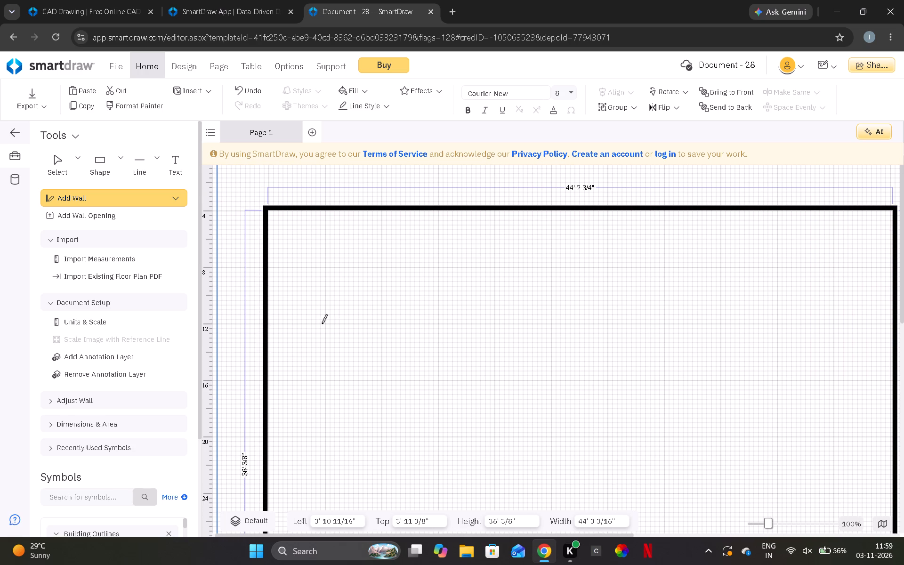
left_click(267, 324)
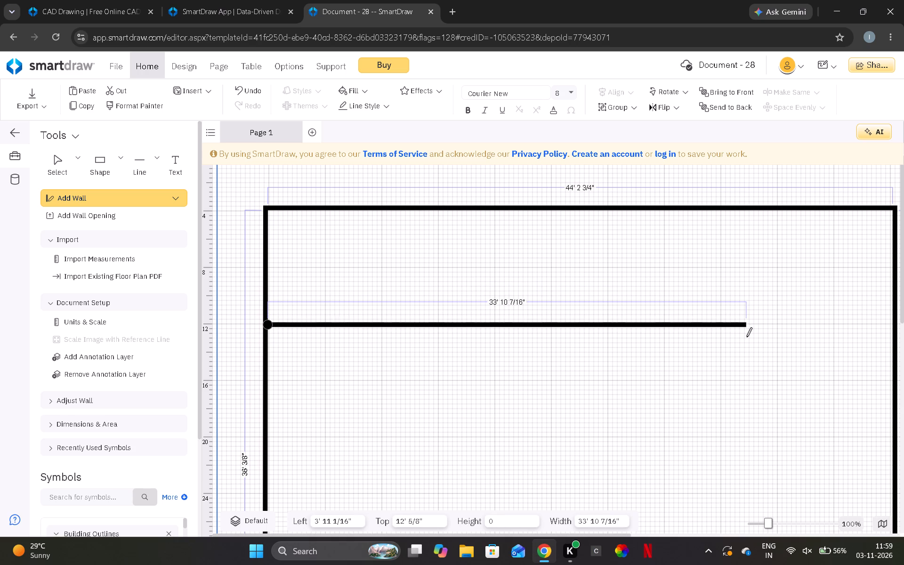
left_click(777, 335)
left_click(776, 324)
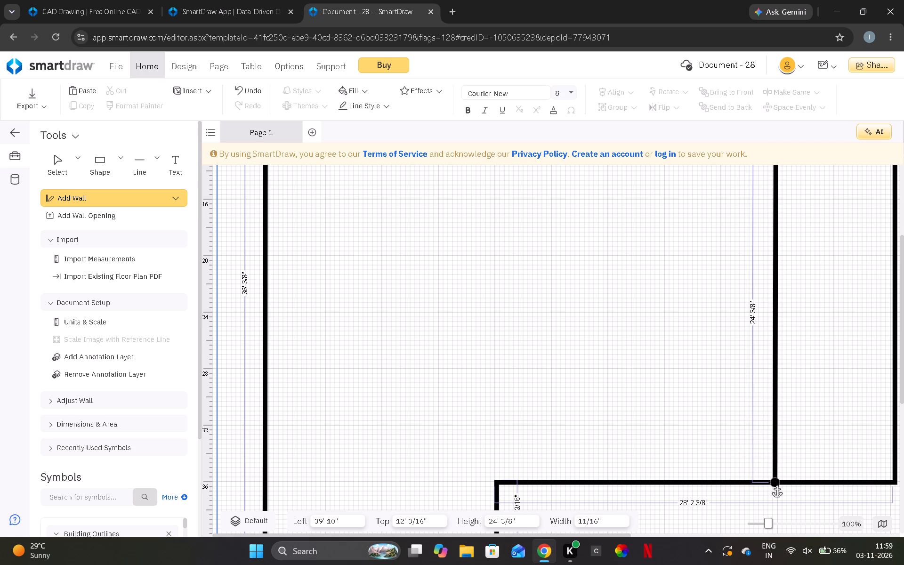
left_click(776, 483)
Add a vertical interior wall about 23 ft 10 in long, 20 ft from the left wall, joining the horizontal interior wall to the bottom wall.
scroll(578, 341, "up", 2)
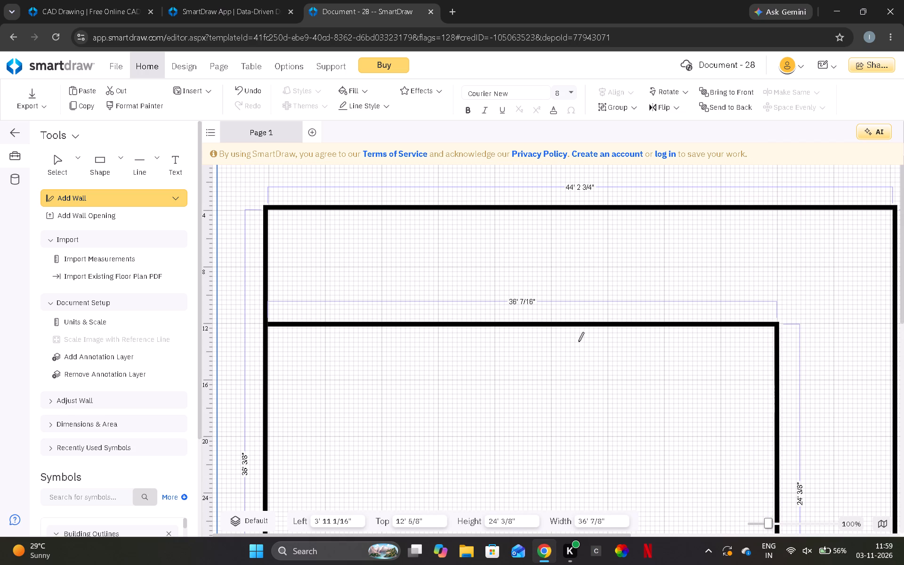
scroll(578, 341, "down", 3)
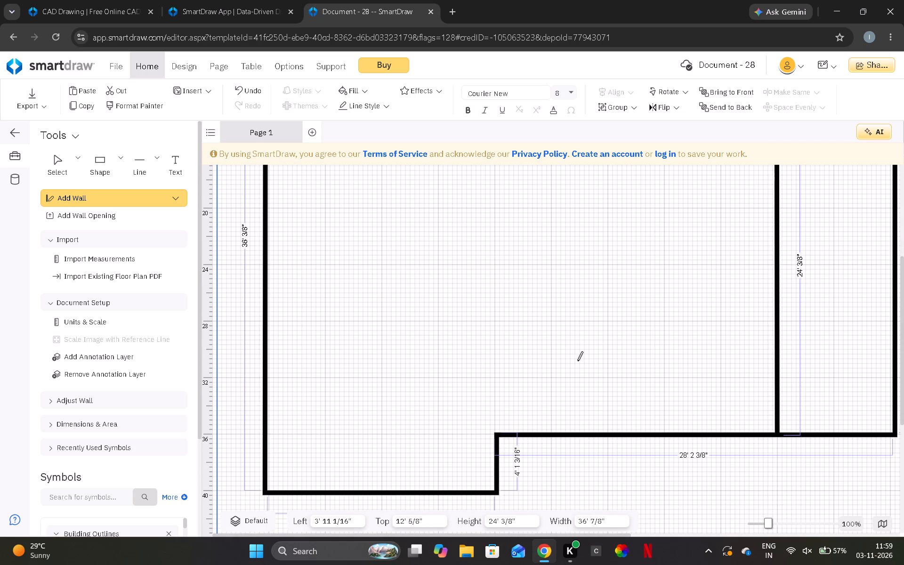
scroll(577, 361, "up", 1)
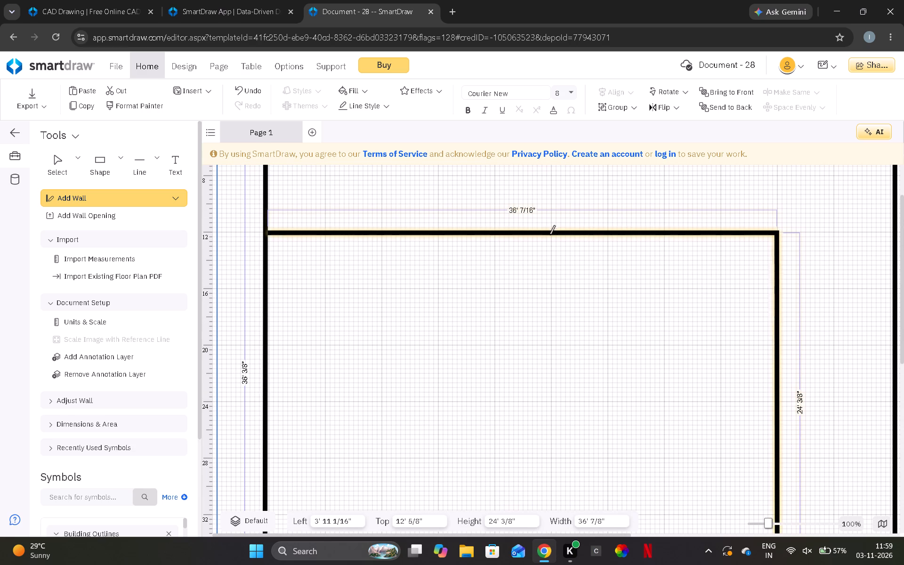
left_click(551, 233)
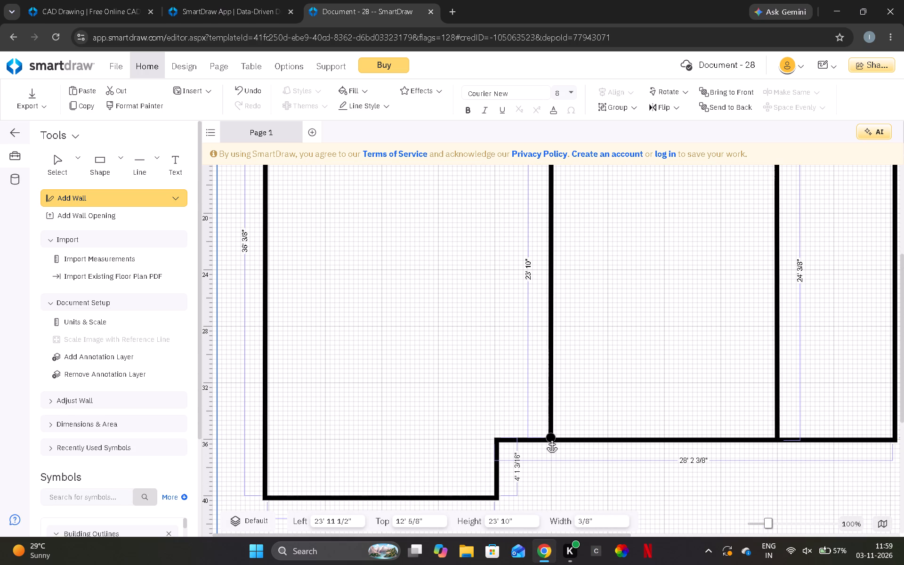
left_click(551, 438)
Draw a room against the left wall, about 12 ft 3 in wide and 12 ft 4 in high, 8 ft below the horizontal interior wall.
scroll(624, 364, "up", 2)
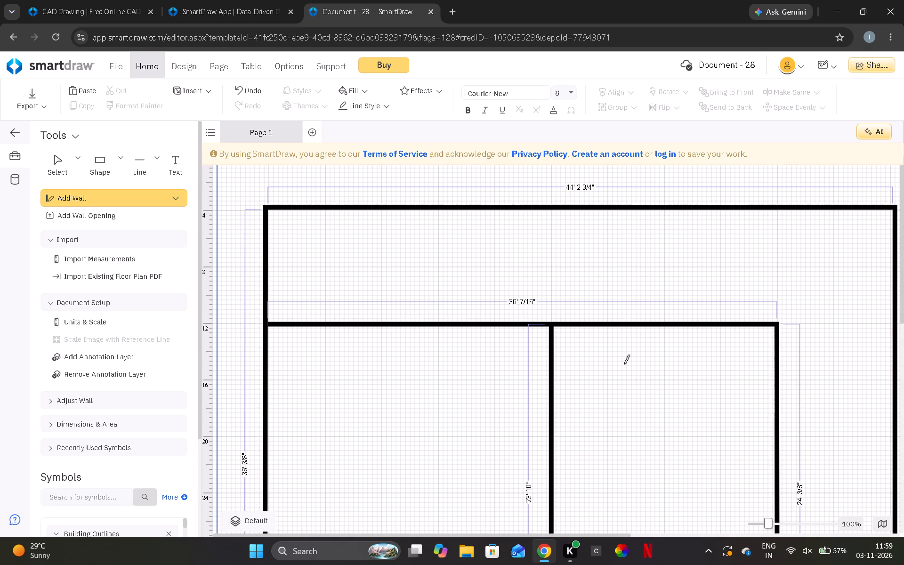
scroll(624, 364, "down", 2)
scroll(624, 364, "up", 1)
scroll(550, 366, "down", 2)
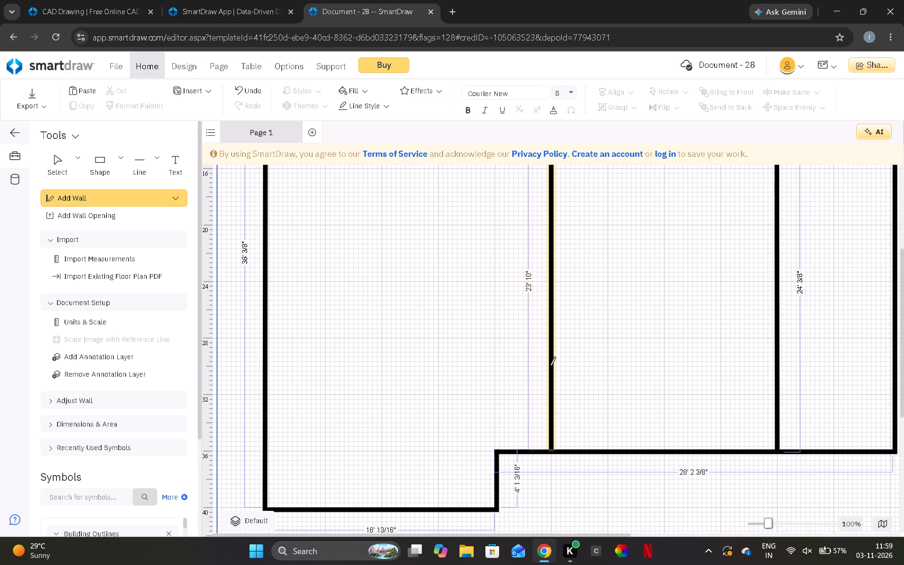
scroll(416, 328, "up", 1)
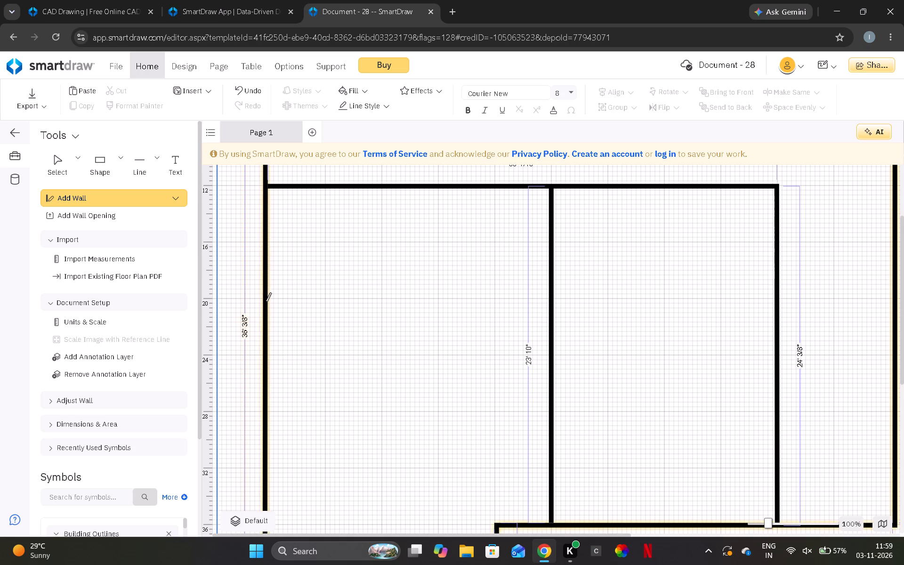
left_click_drag(267, 297, 407, 291)
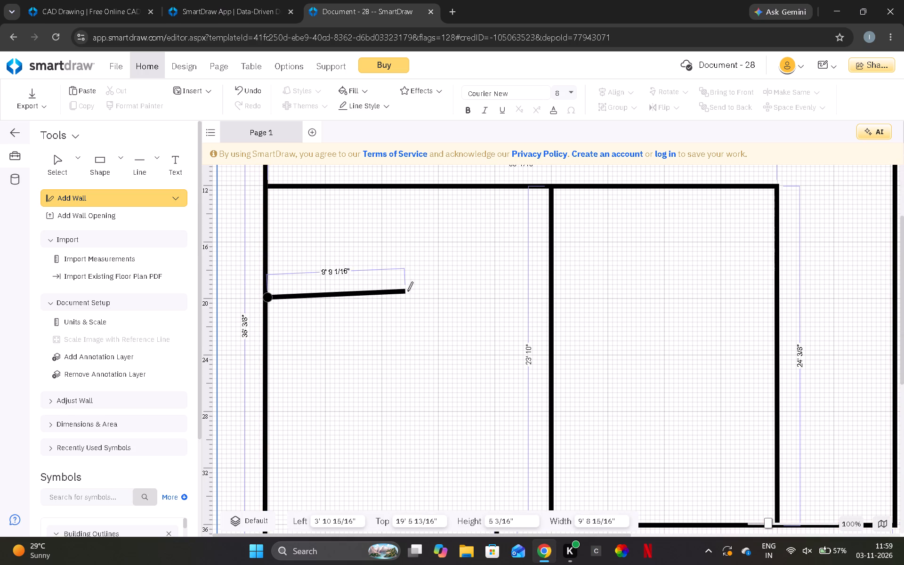
left_click_drag(407, 291, 441, 296)
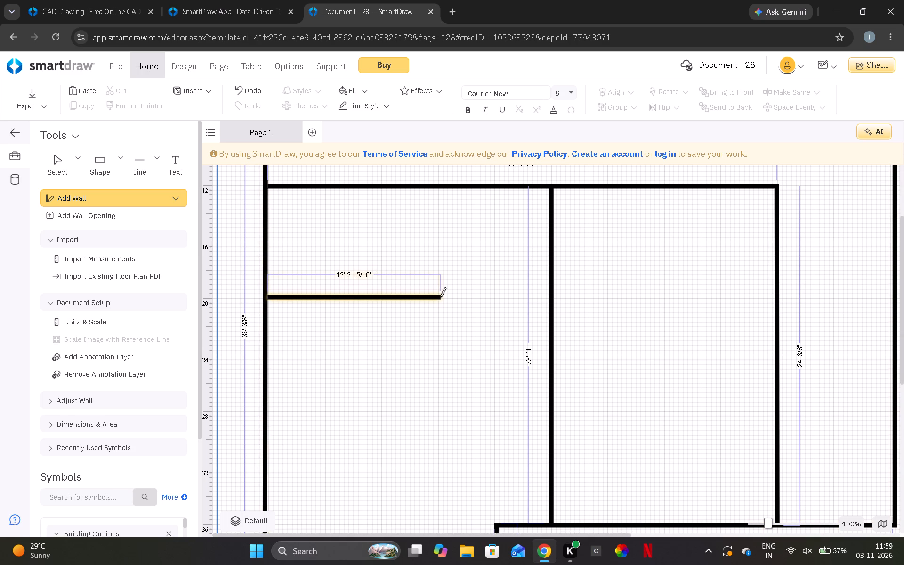
left_click_drag(440, 297, 437, 388)
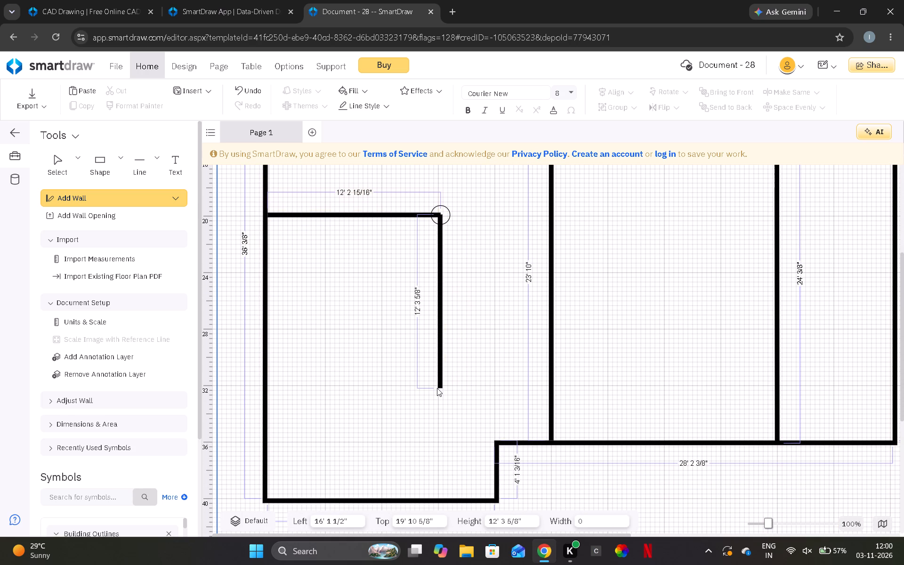
left_click_drag(439, 387, 267, 390)
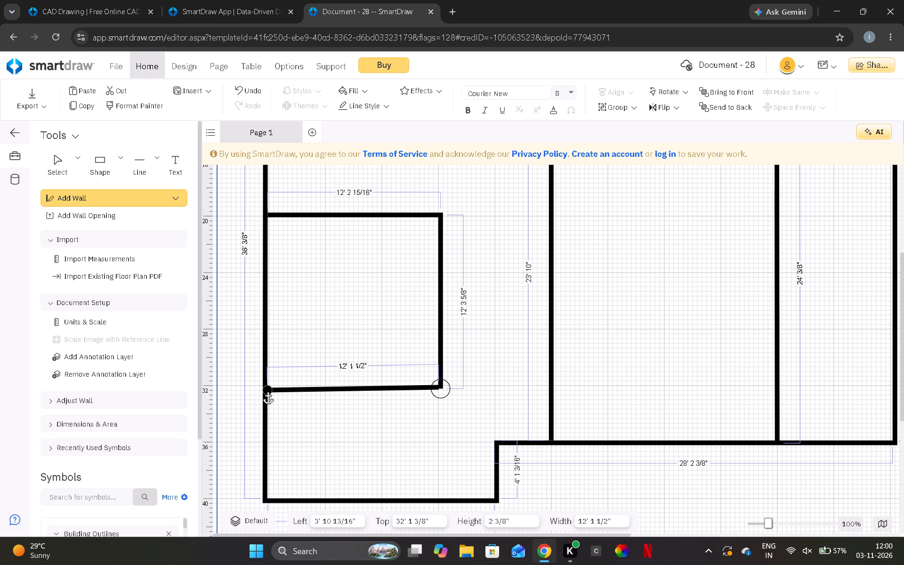
left_click_drag(267, 390, 266, 388)
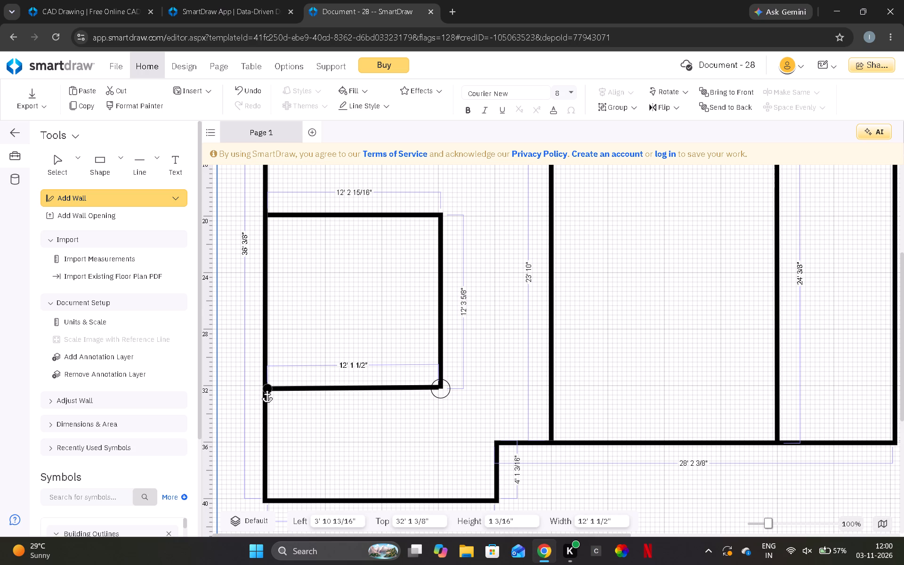
left_click_drag(266, 388, 266, 387)
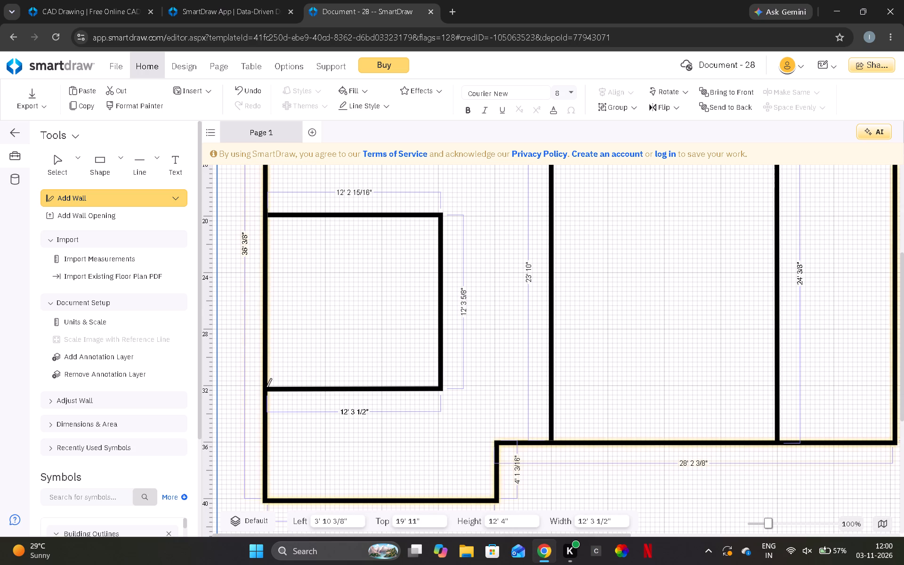
Place a 5 ft wide double door in the lower-left bottom exterior wall, about 5 ft from the left corner.
scroll(193, 423, "down", 1)
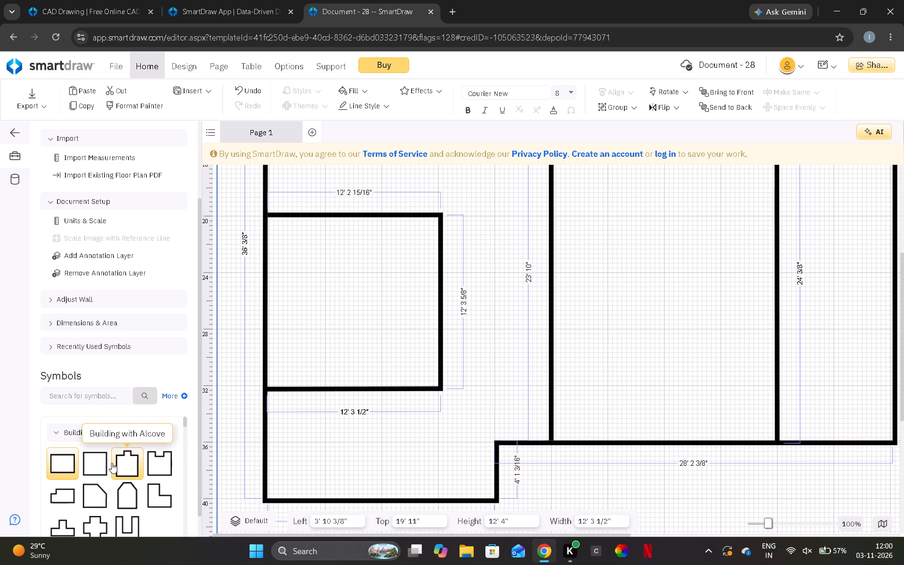
scroll(112, 463, "down", 4)
scroll(130, 399, "down", 2)
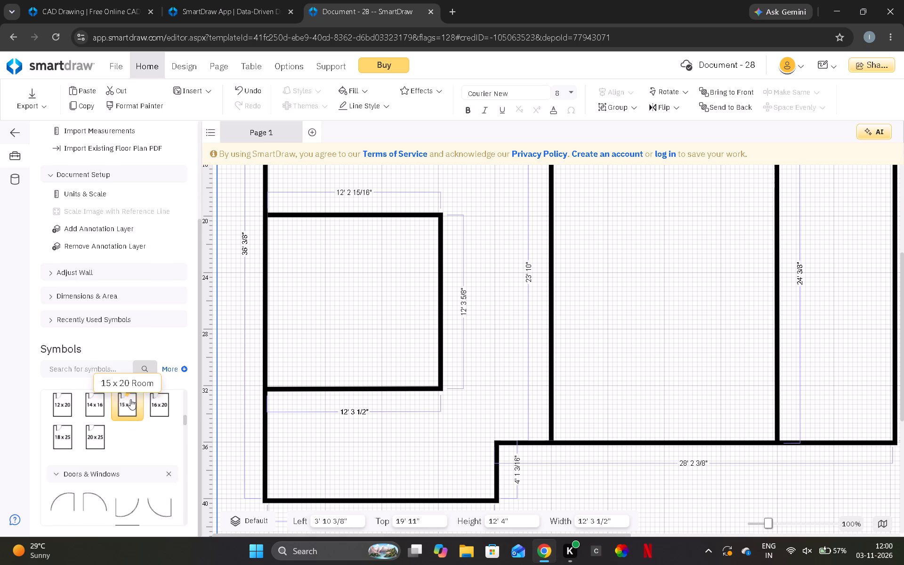
scroll(176, 485, "down", 1)
double_click(163, 478)
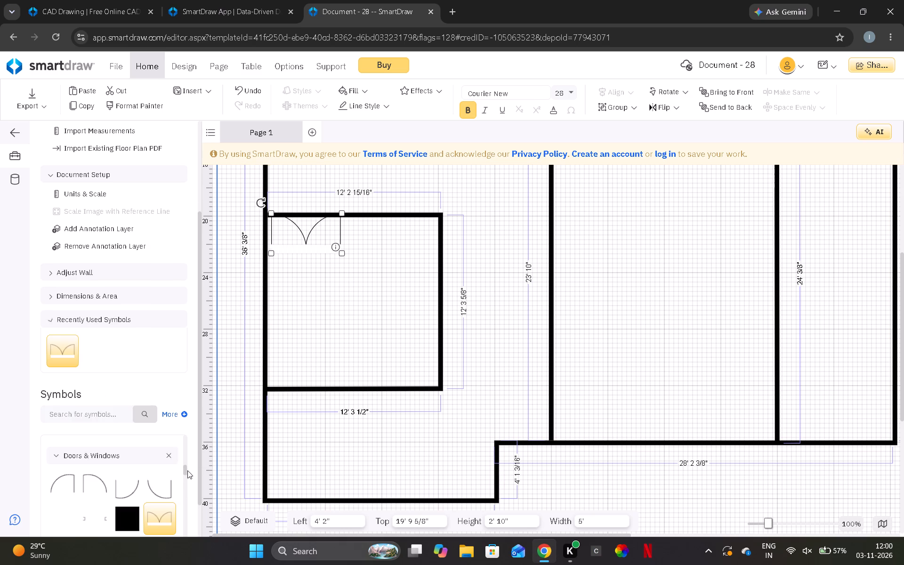
left_click_drag(298, 242, 335, 506)
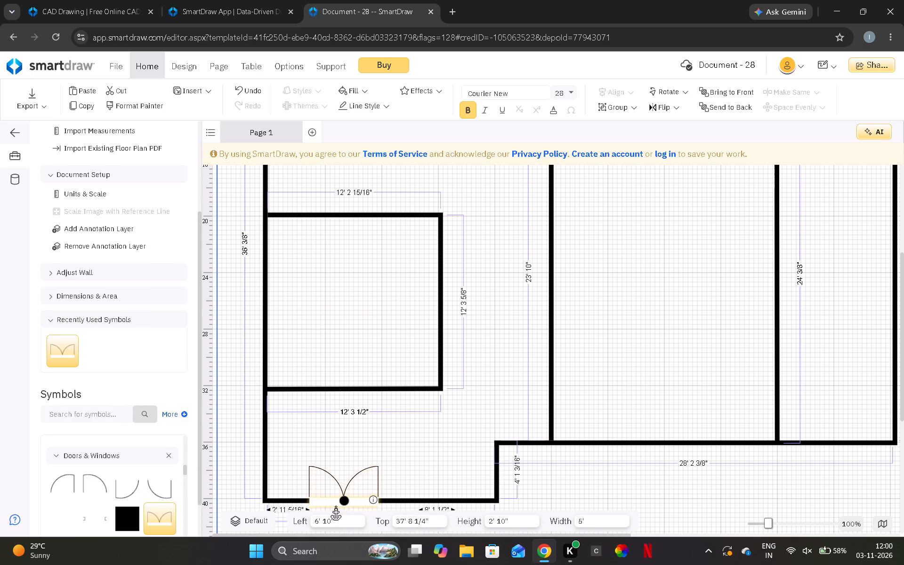
left_click_drag(335, 506, 311, 449)
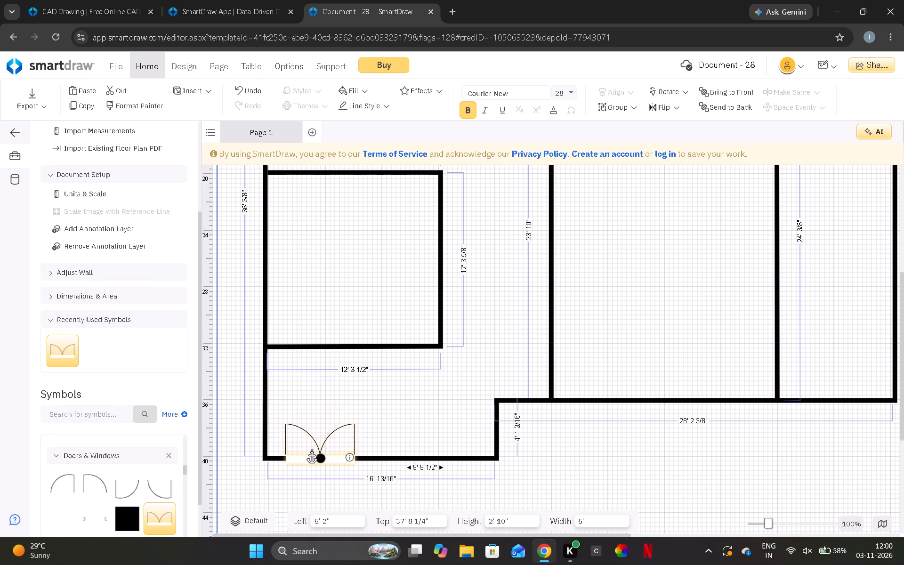
left_click_drag(311, 449, 365, 447)
Flip the double door vertically so it swings outside, and set it about 4 ft 11 in from the left corner.
left_click(451, 433)
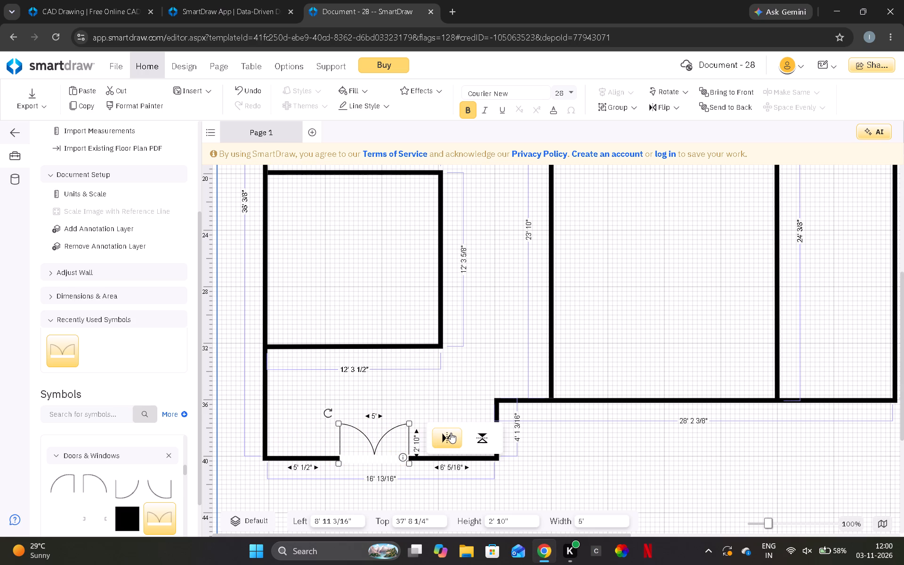
left_click(451, 433)
left_click(484, 432)
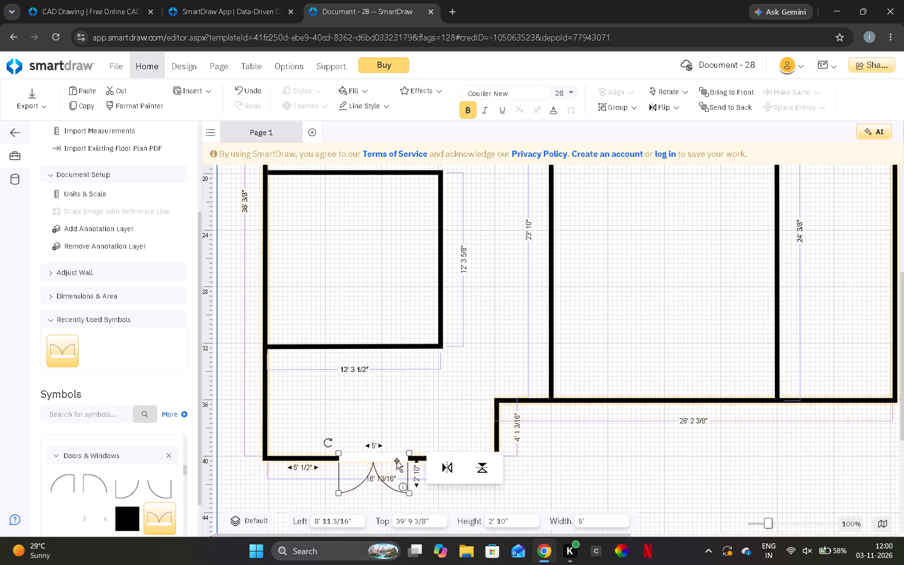
left_click(365, 461)
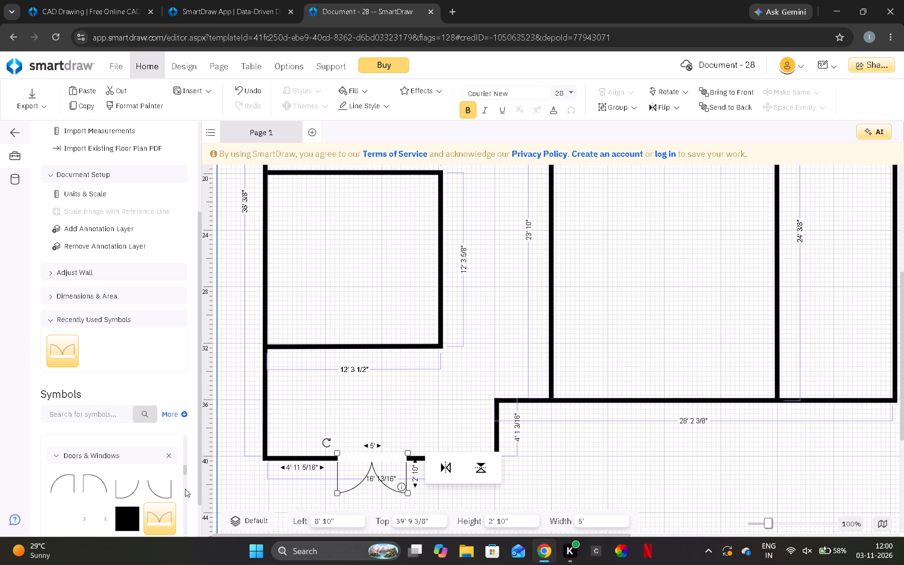
left_click(421, 382)
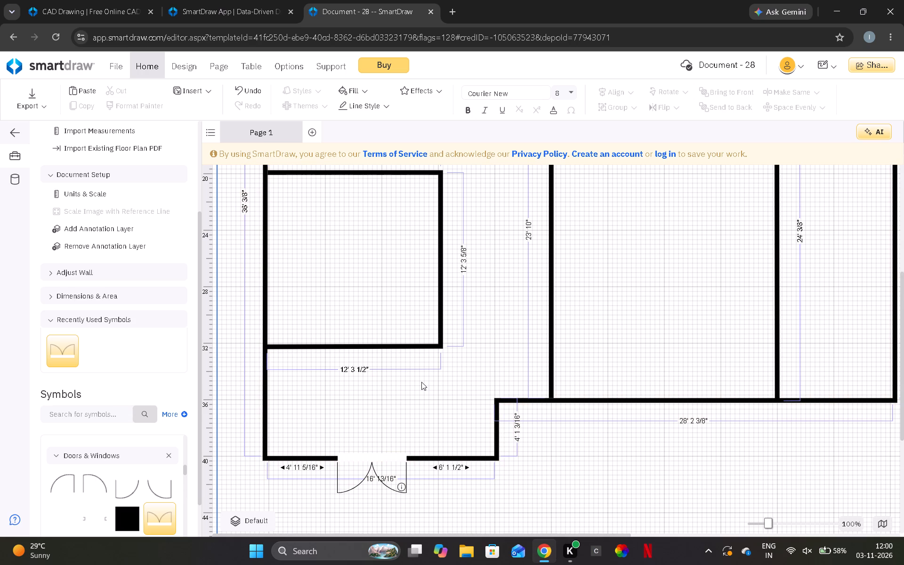
Place a 36-inch window in the small room's left exterior wall, about 21 ft 8 in below the plan's top-left corner.
scroll(470, 511, "down", 2)
scroll(470, 511, "up", 2)
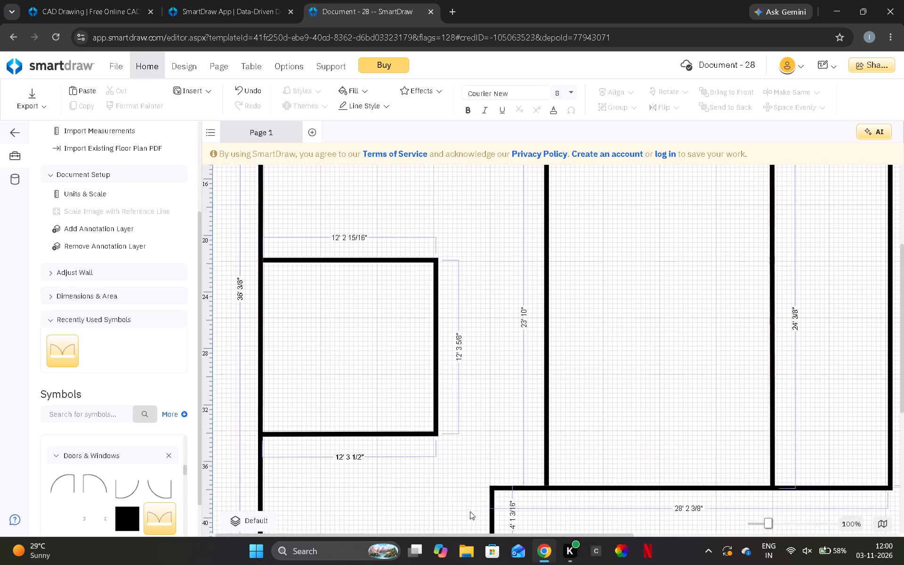
scroll(470, 511, "up", 4)
scroll(377, 484, "down", 2)
scroll(112, 504, "down", 1)
double_click(172, 460)
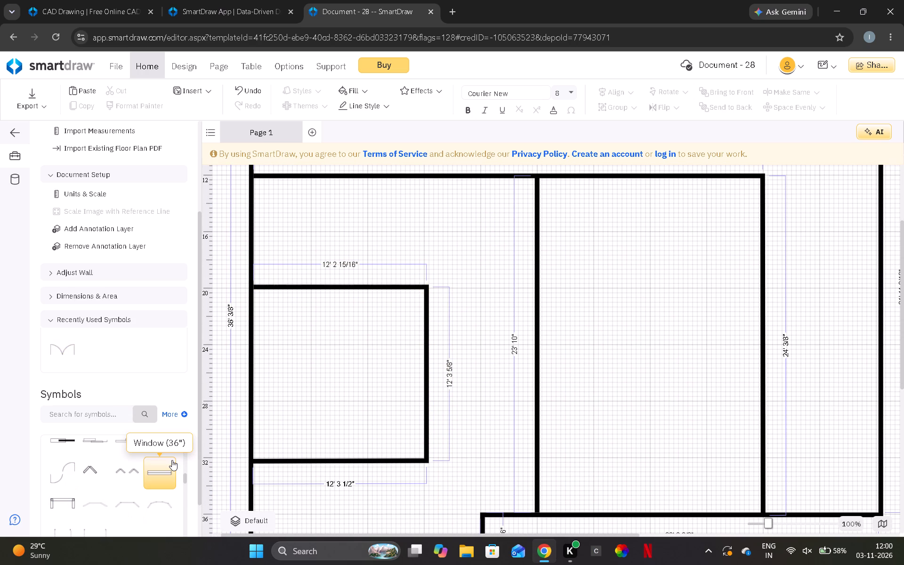
left_click(290, 211)
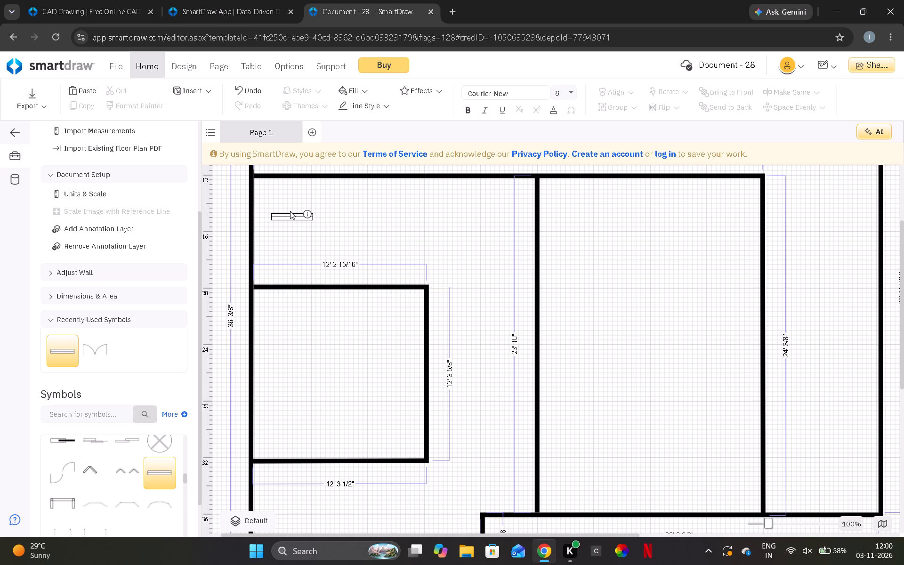
left_click_drag(291, 218, 254, 371)
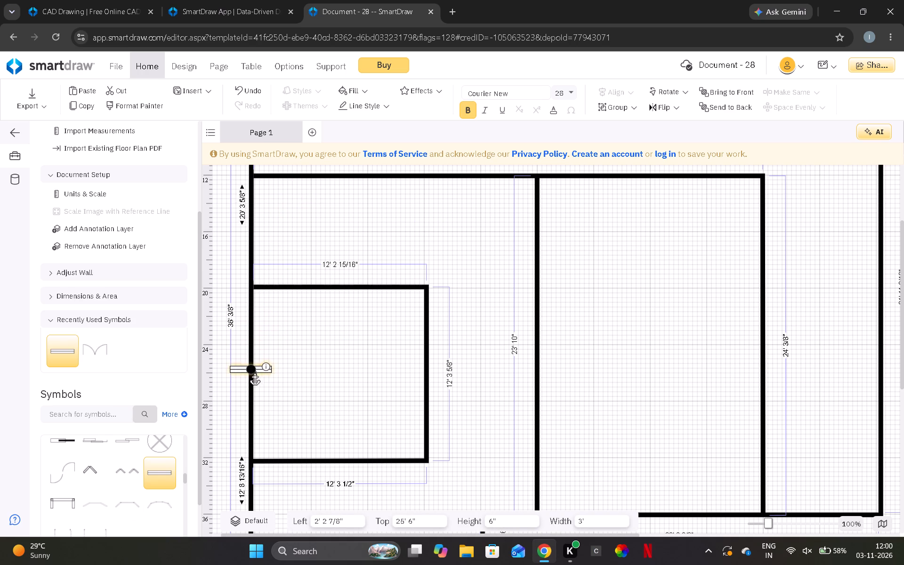
left_click_drag(254, 371, 258, 390)
Place three 36-inch windows along the top exterior wall, starting about 4 ft, 17 ft and 32 ft from the left corner.
double_click(167, 481)
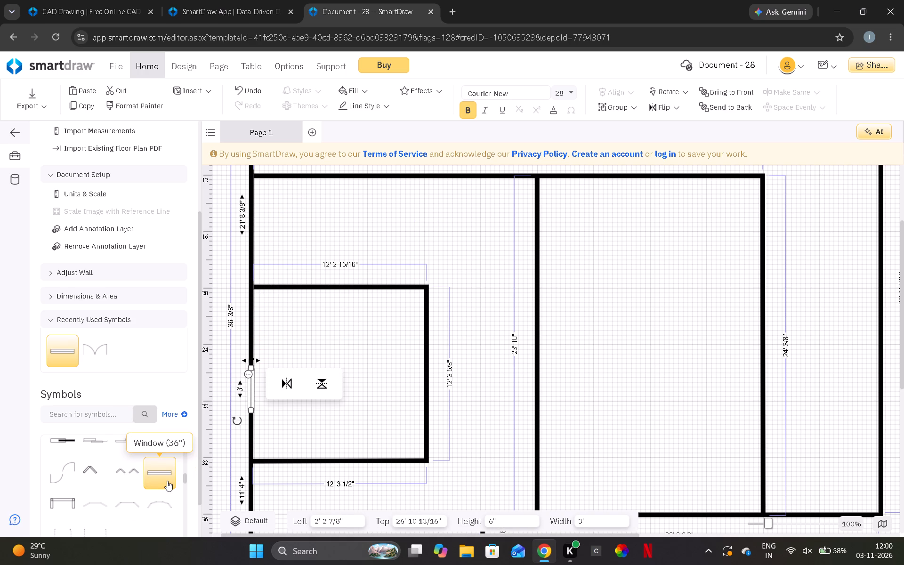
left_click_drag(311, 248, 311, 133)
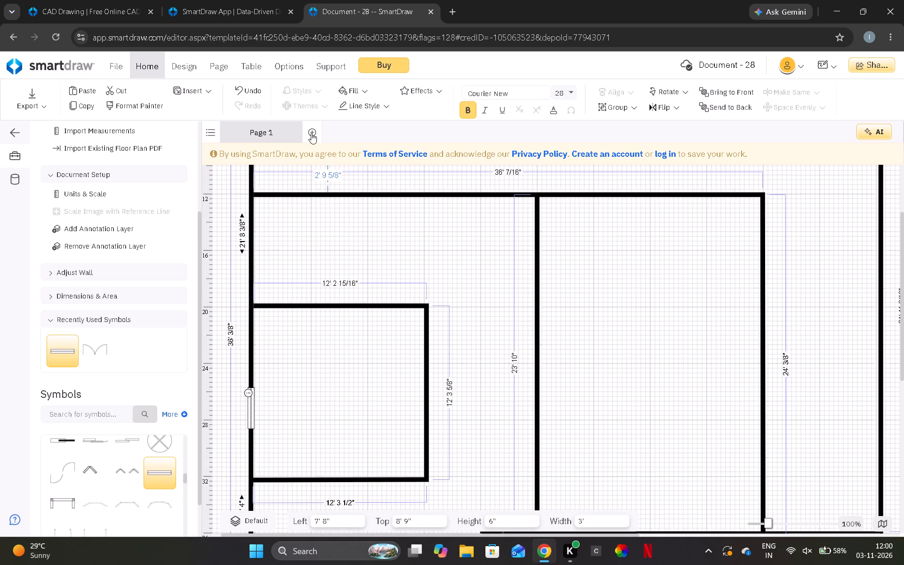
left_click_drag(311, 133, 322, 205)
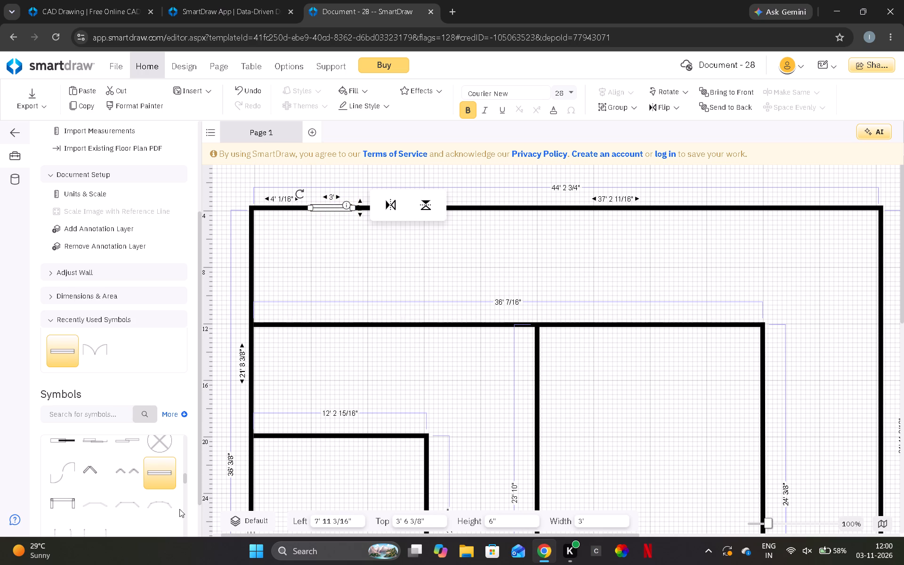
double_click(164, 473)
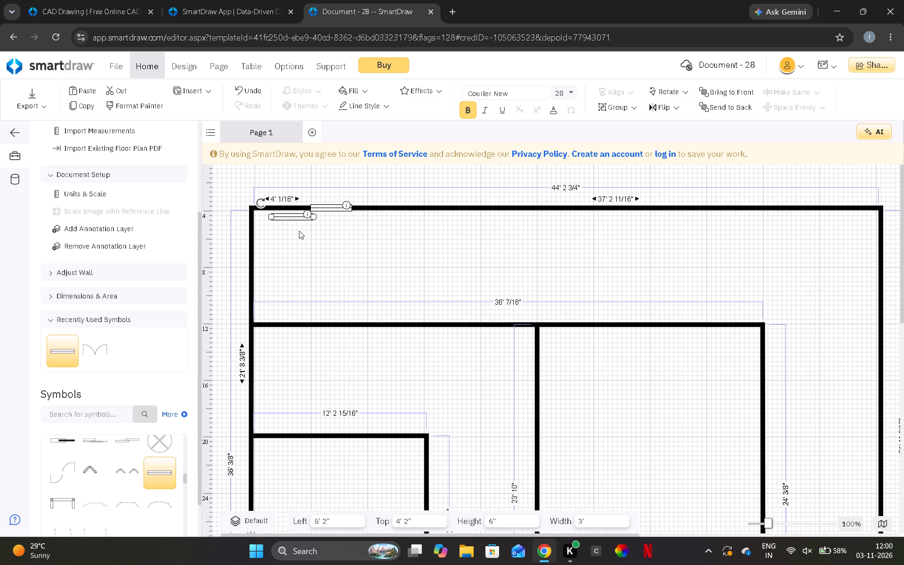
left_click(292, 218)
left_click(288, 217)
left_click_drag(295, 217, 505, 216)
double_click(164, 477)
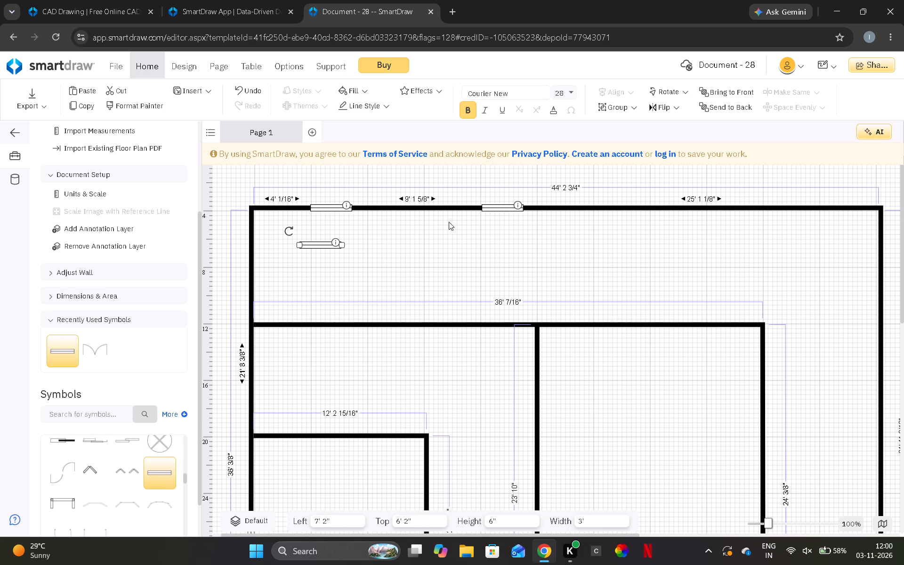
left_click_drag(316, 247, 728, 210)
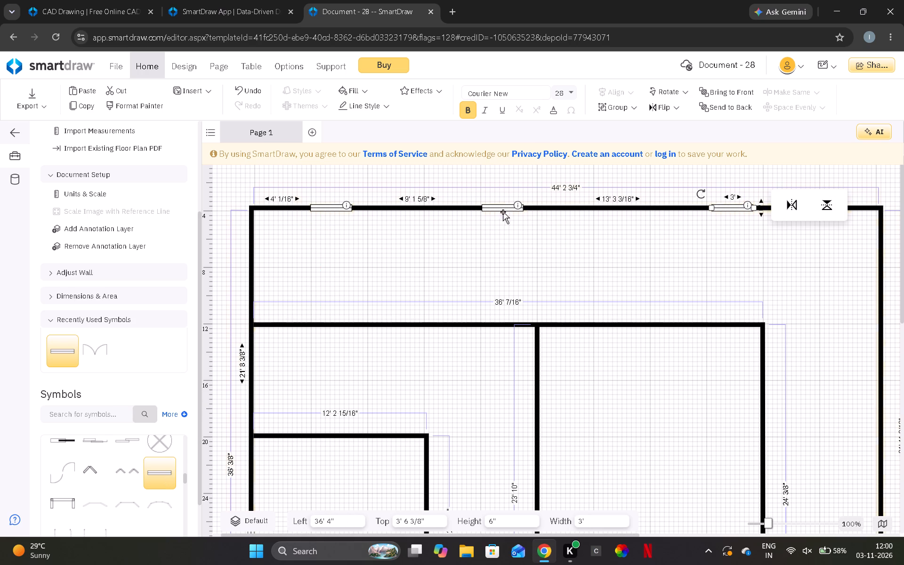
left_click_drag(496, 209, 514, 210)
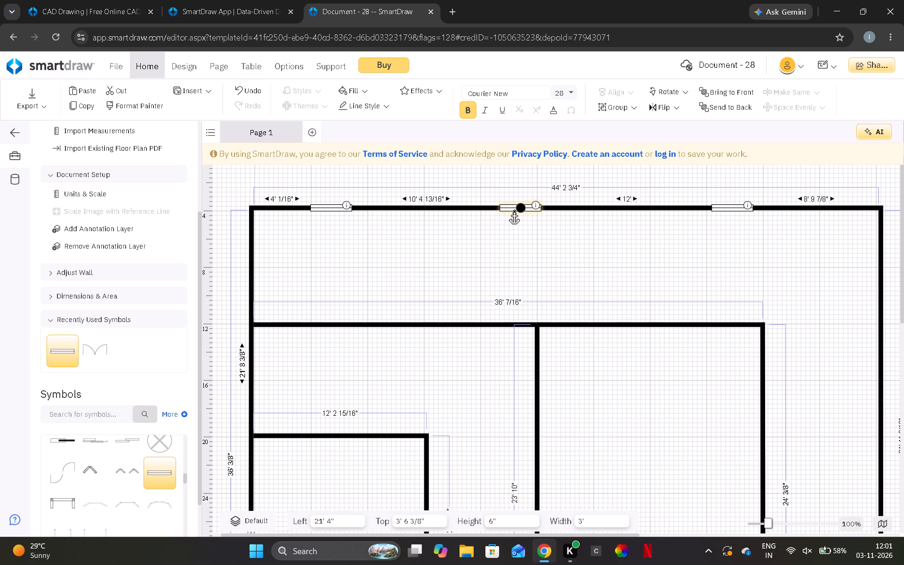
left_click_drag(514, 210, 512, 209)
Place a 36-inch window in the right exterior wall, about 5 ft 4 in below the plan's top-right corner.
scroll(395, 339, "down", 2)
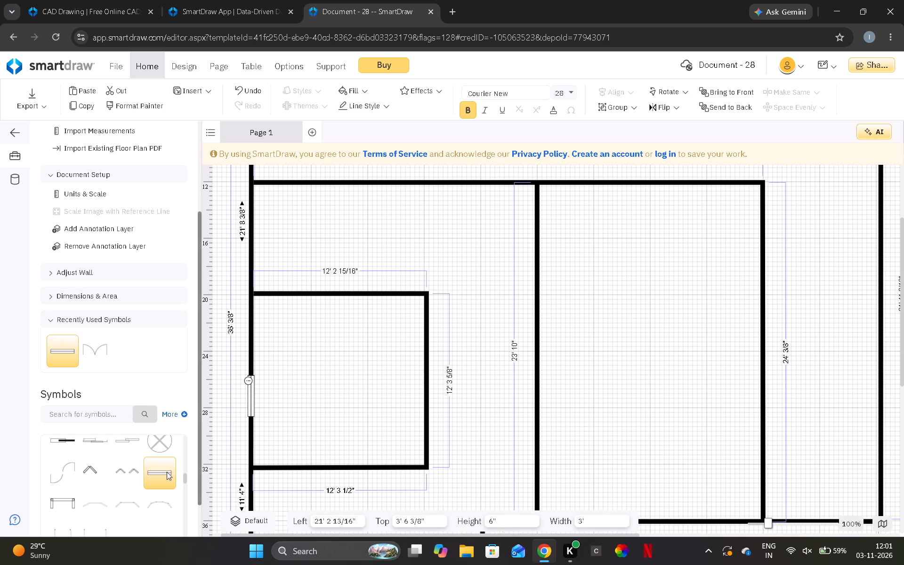
scroll(128, 481, "down", 1)
scroll(128, 481, "up", 1)
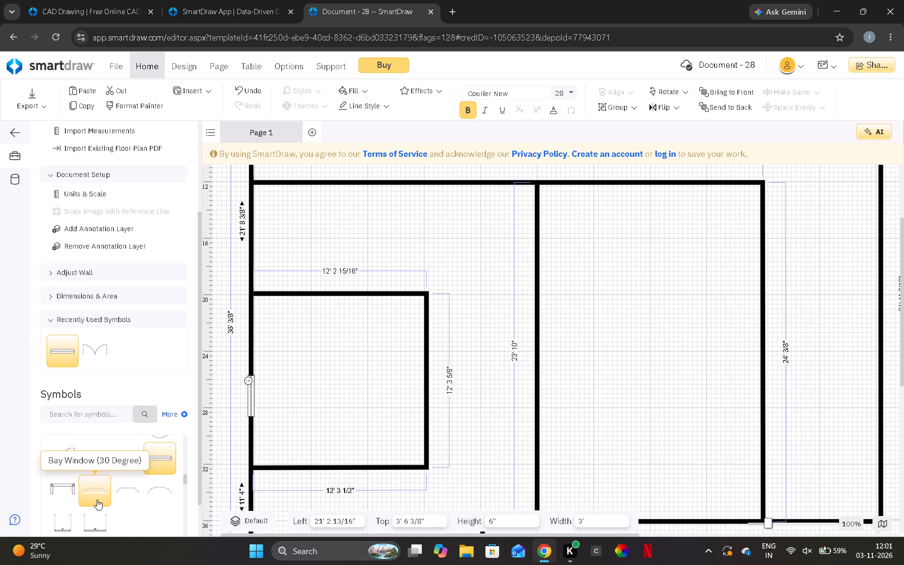
scroll(97, 500, "up", 1)
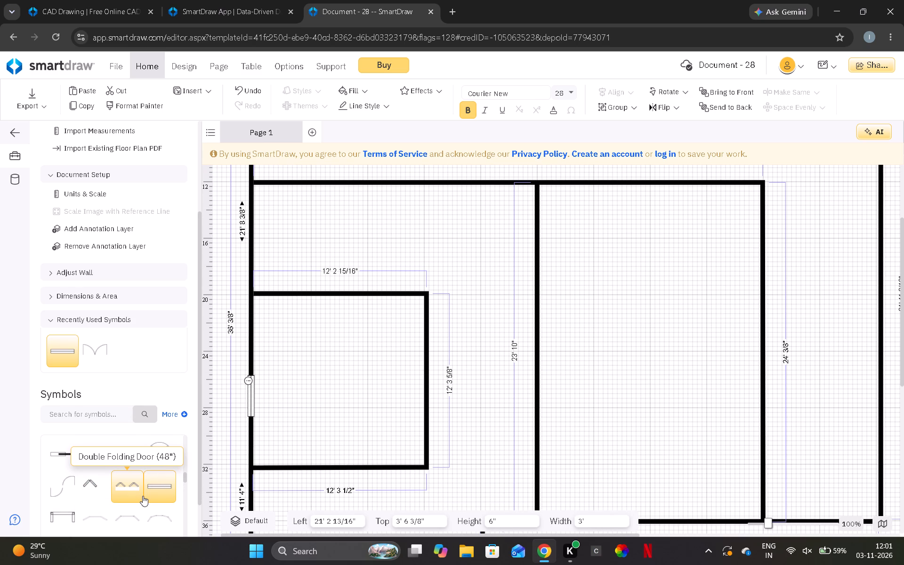
double_click(164, 500)
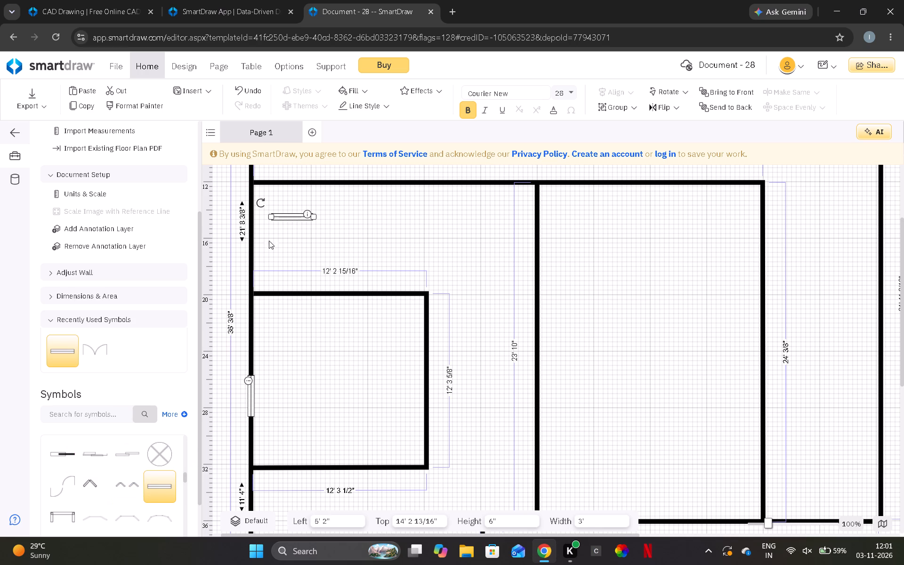
left_click_drag(300, 215, 706, 210)
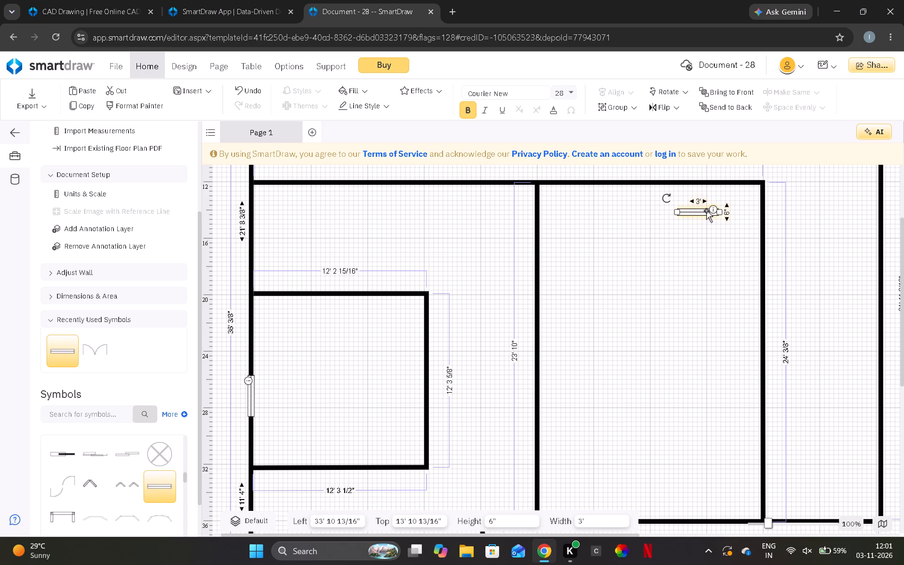
left_click_drag(701, 210, 828, 150)
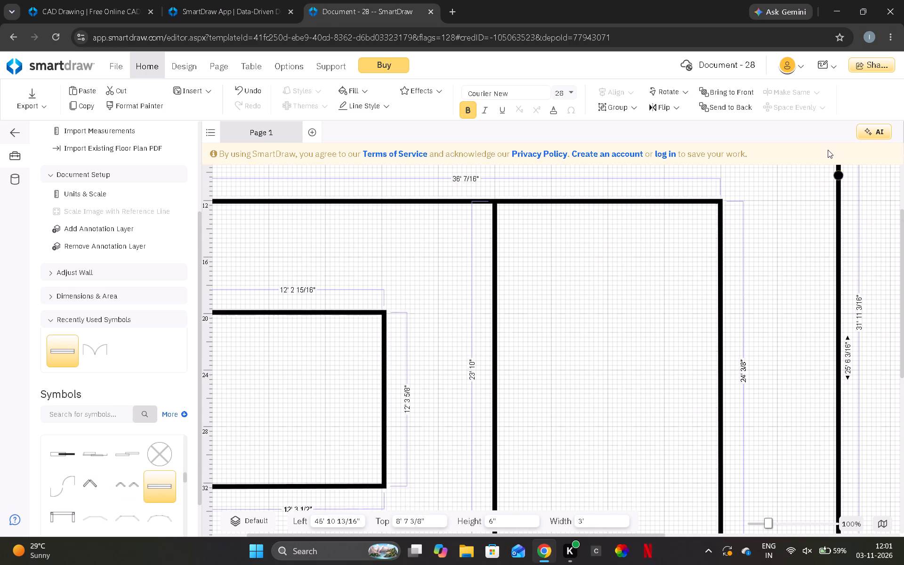
left_click_drag(828, 150, 836, 304)
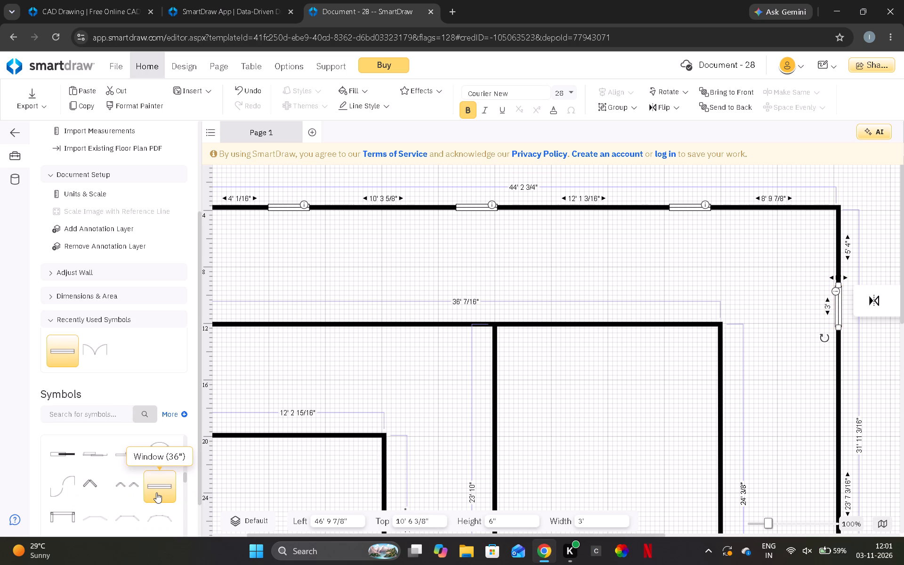
Add two more 36-inch windows down the right exterior wall, about 9 ft 3 in below the first and 1 ft 10 in above the bottom corner.
double_click(156, 492)
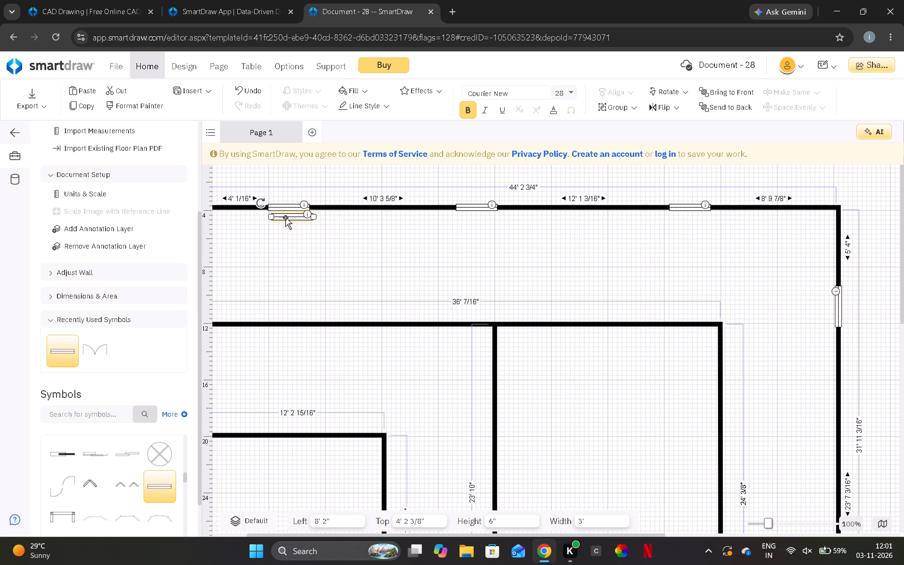
left_click_drag(285, 218, 694, 428)
left_click_drag(694, 428, 769, 445)
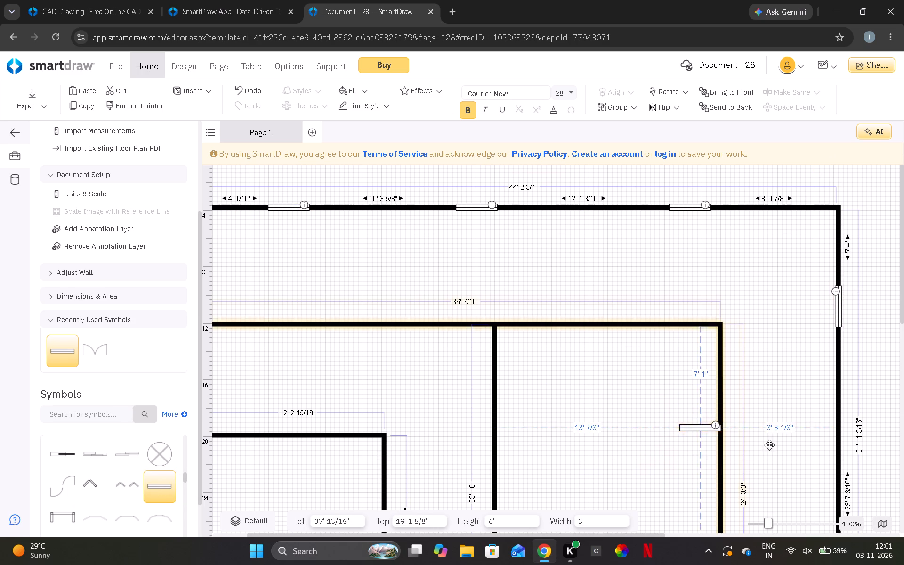
left_click_drag(769, 445, 831, 480)
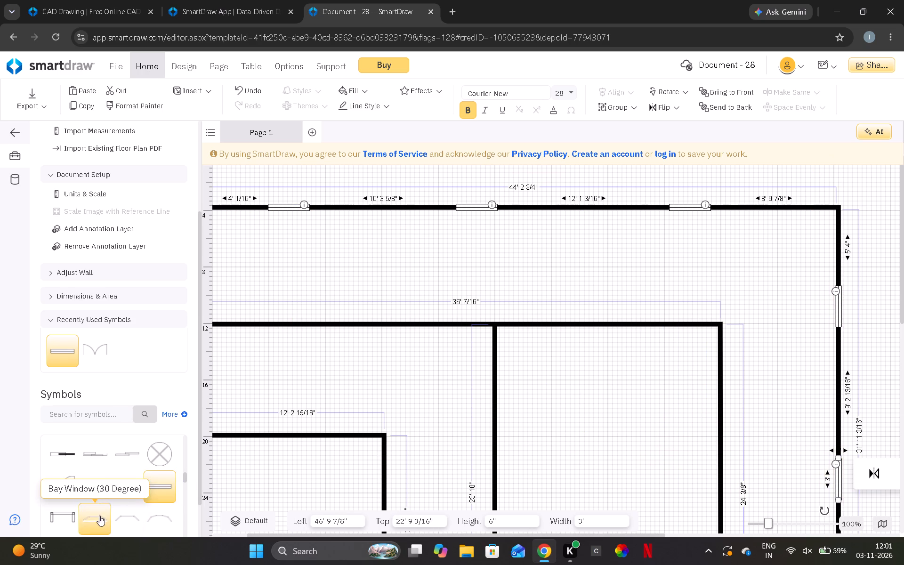
double_click(165, 488)
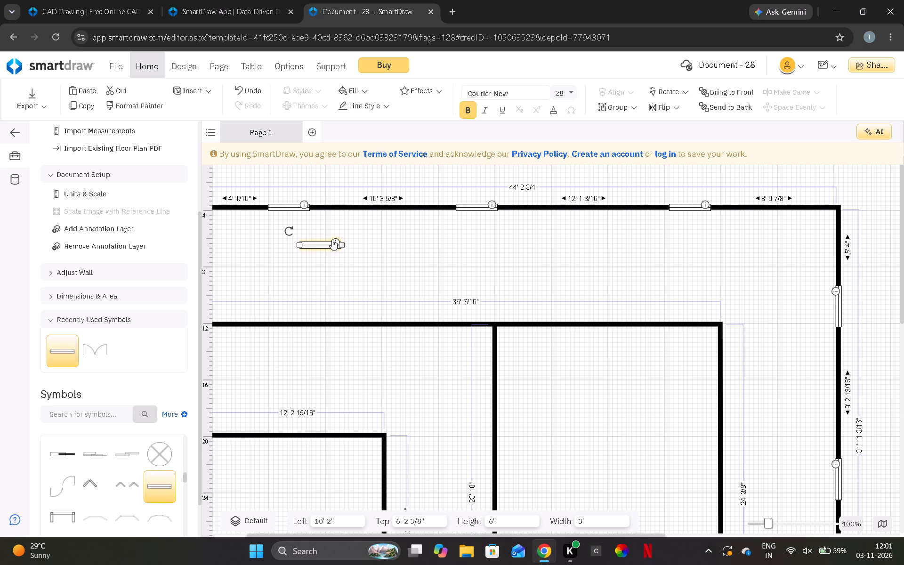
left_click_drag(320, 241, 315, 244)
left_click_drag(315, 244, 564, 440)
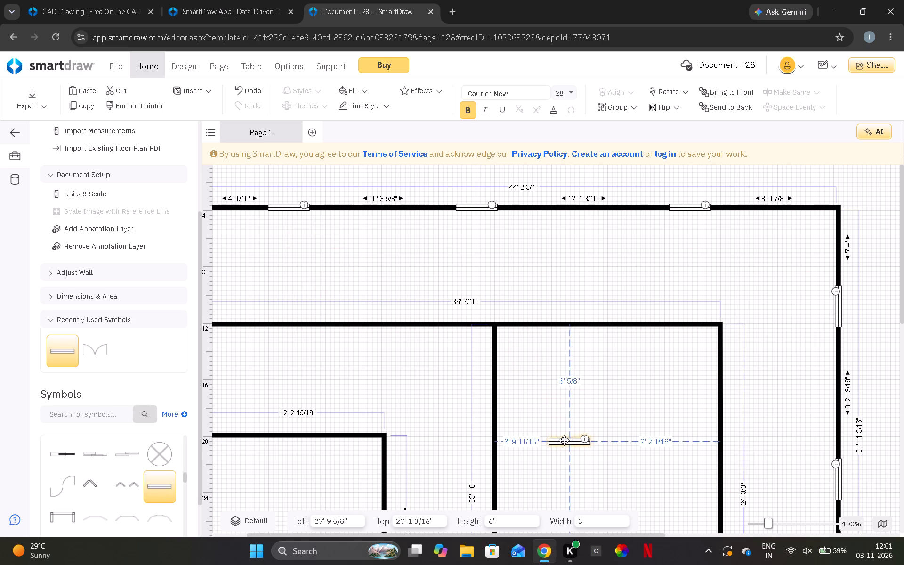
left_click_drag(564, 440, 565, 439)
left_click_drag(565, 439, 872, 562)
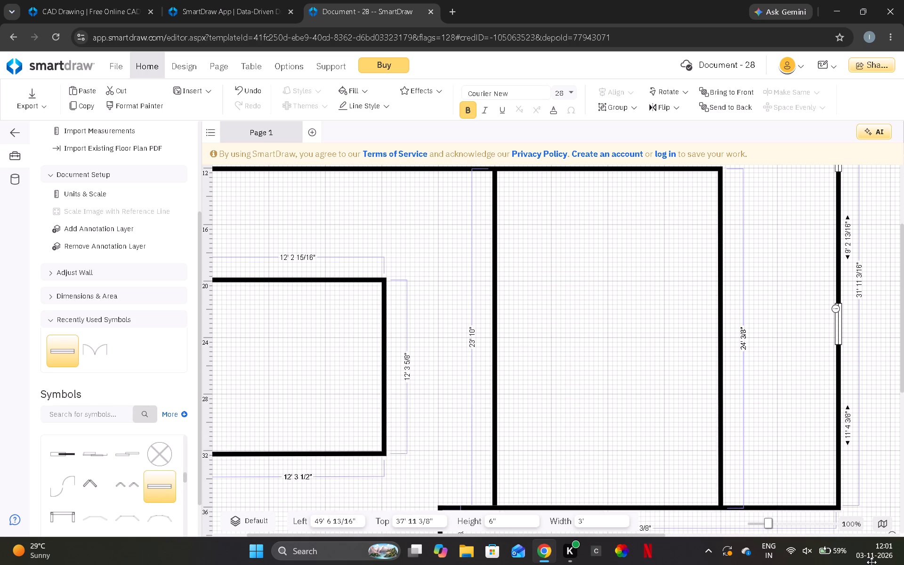
left_click_drag(872, 562, 826, 429)
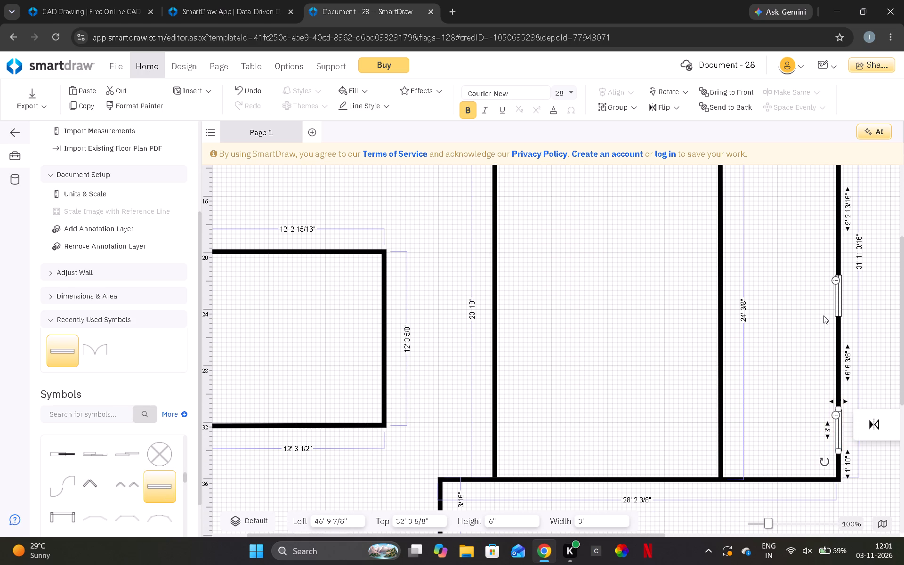
Move the middle window on the right exterior wall up, leaving about 7 ft 8 in between it and the upper window.
scroll(823, 315, "up", 2)
left_click_drag(834, 398, 834, 346)
left_click_drag(838, 370, 836, 350)
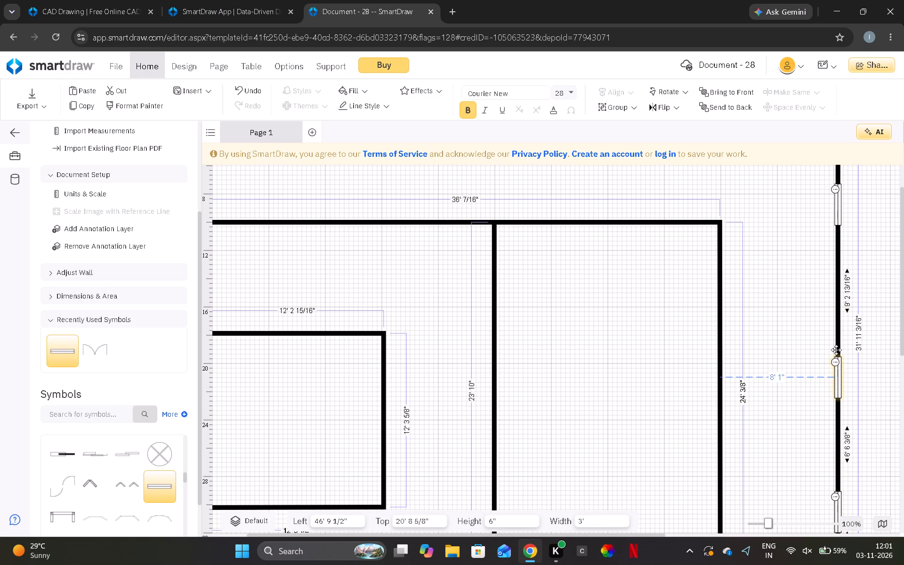
left_click_drag(836, 350, 836, 348)
Add two 4 ft wide wall openings side by side in the upper interior wall, starting about 1 ft from the left exterior wall.
scroll(638, 464, "down", 3)
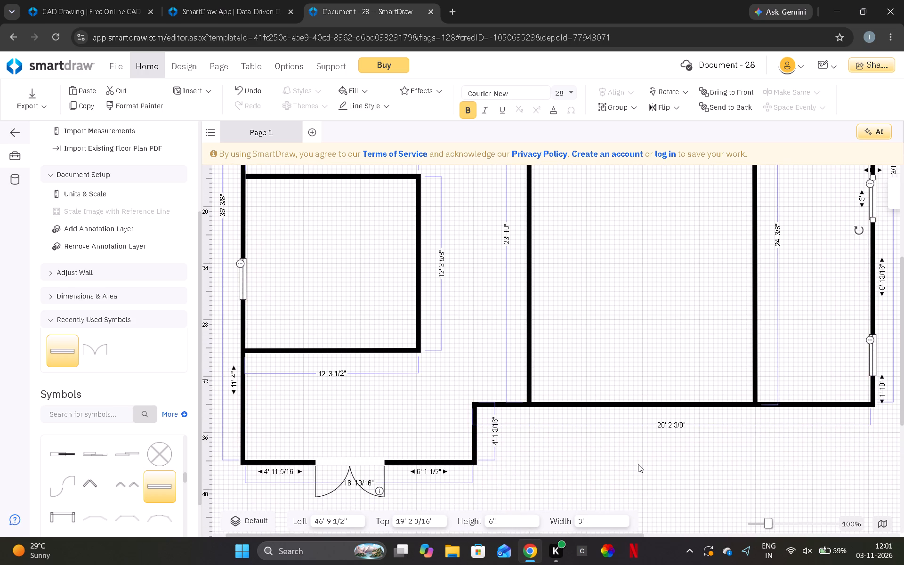
scroll(638, 464, "up", 6)
scroll(638, 464, "down", 1)
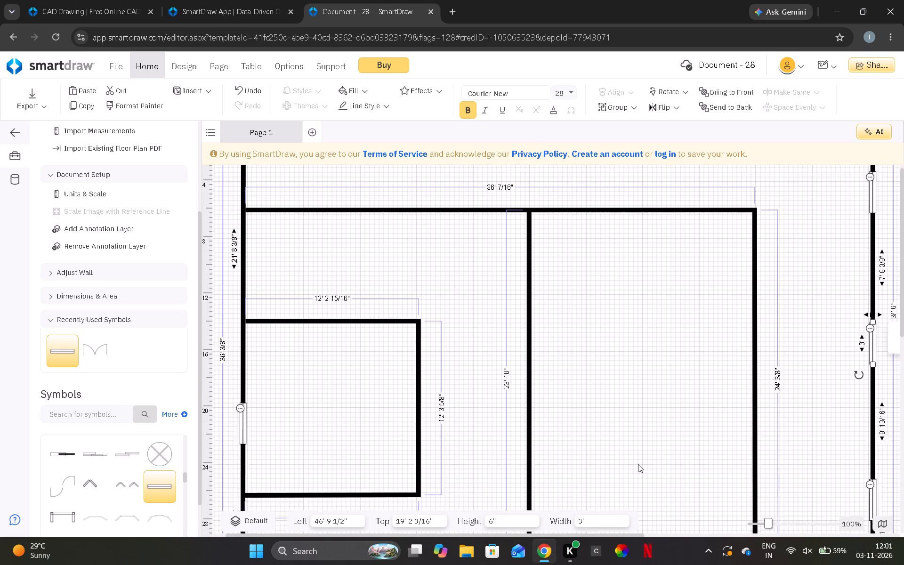
scroll(638, 464, "down", 2)
scroll(638, 464, "up", 4)
scroll(333, 469, "right", 5)
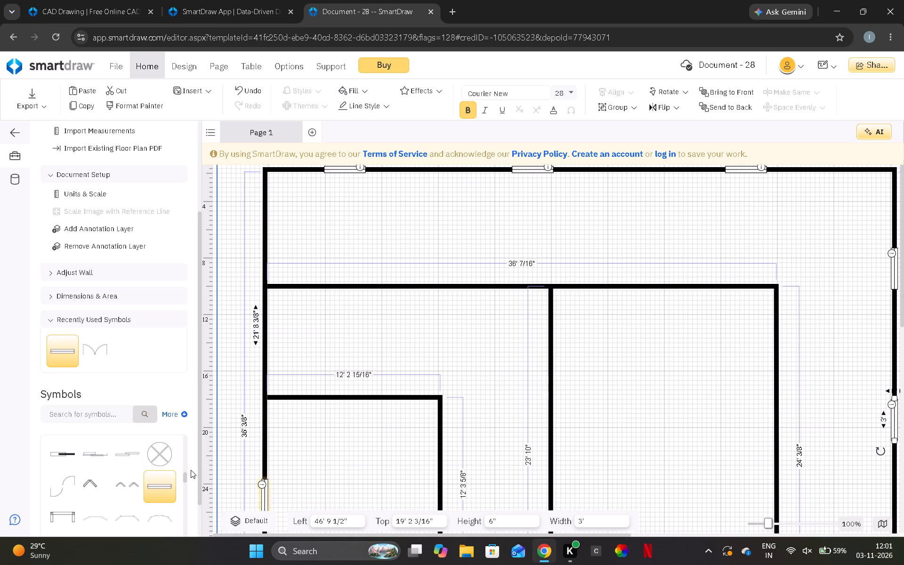
scroll(146, 407, "down", 1)
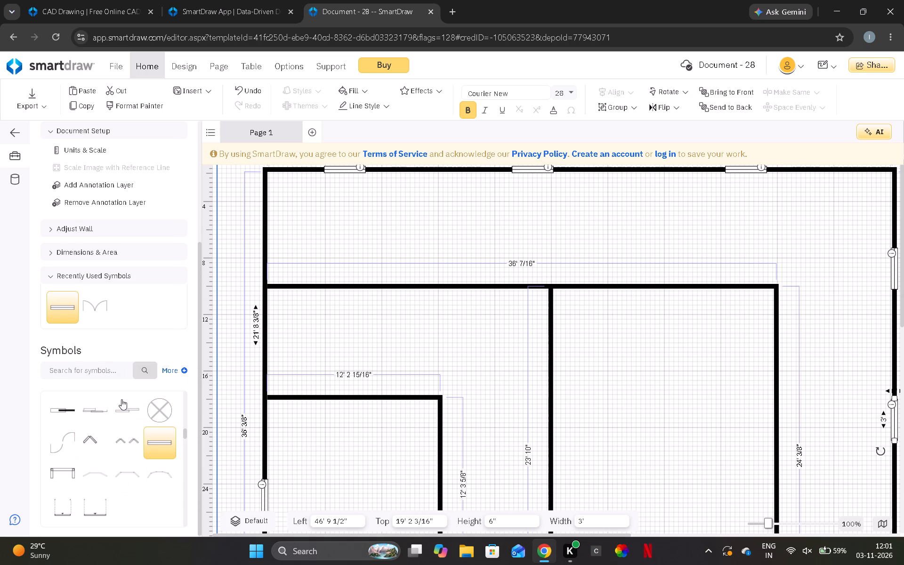
scroll(121, 399, "up", 1)
scroll(86, 180, "up", 2)
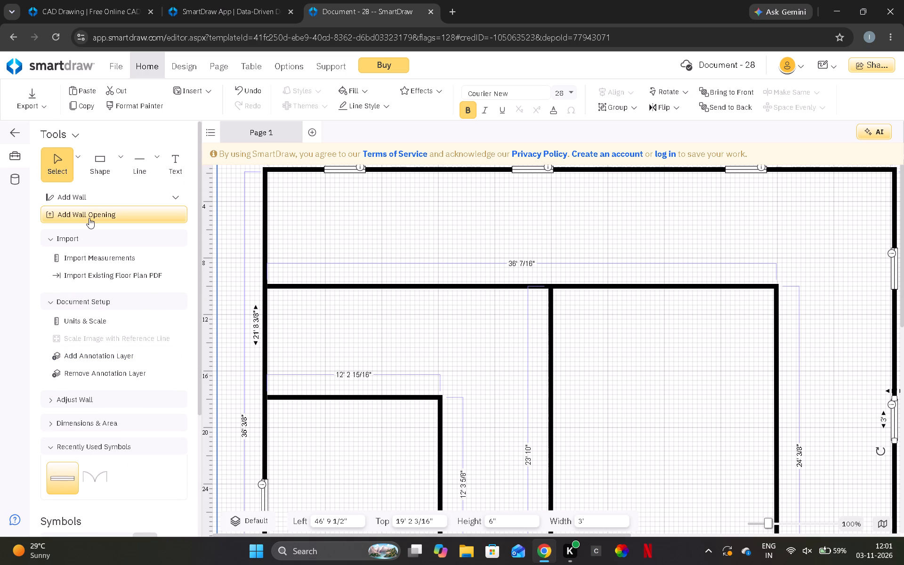
double_click(89, 218)
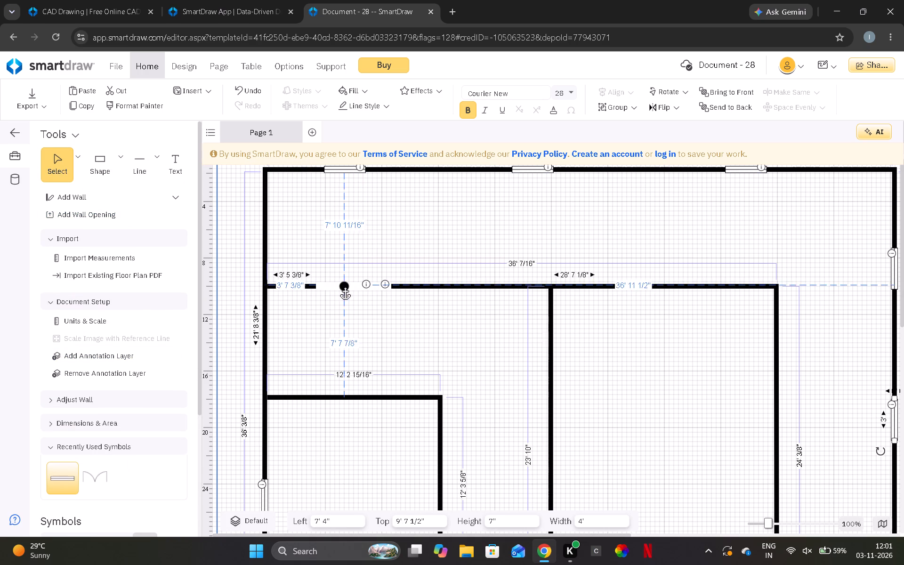
left_click(308, 288)
left_click_drag(362, 354, 363, 337)
left_click_drag(363, 337, 288, 359)
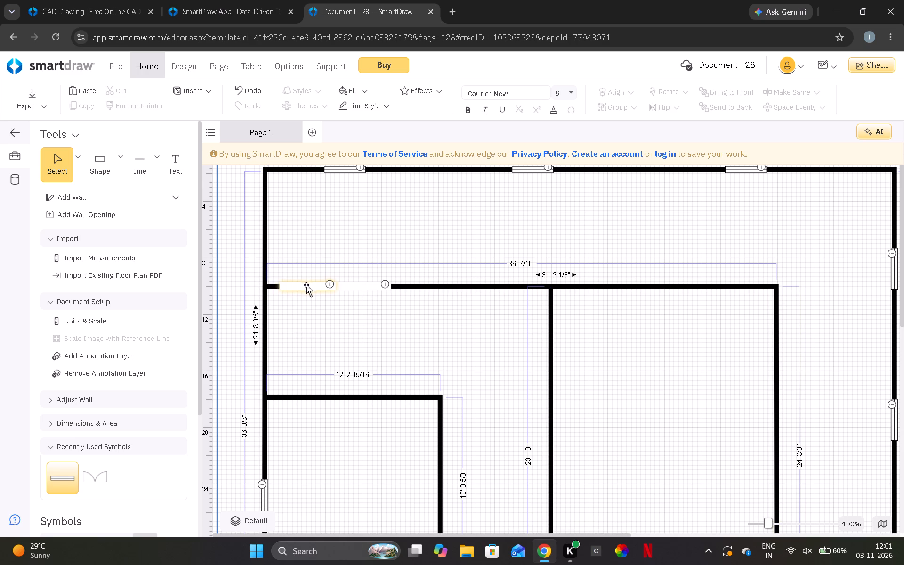
Slide the first 4 ft opening along the upper interior wall until it sits flush against the left exterior wall.
left_click_drag(306, 285, 296, 286)
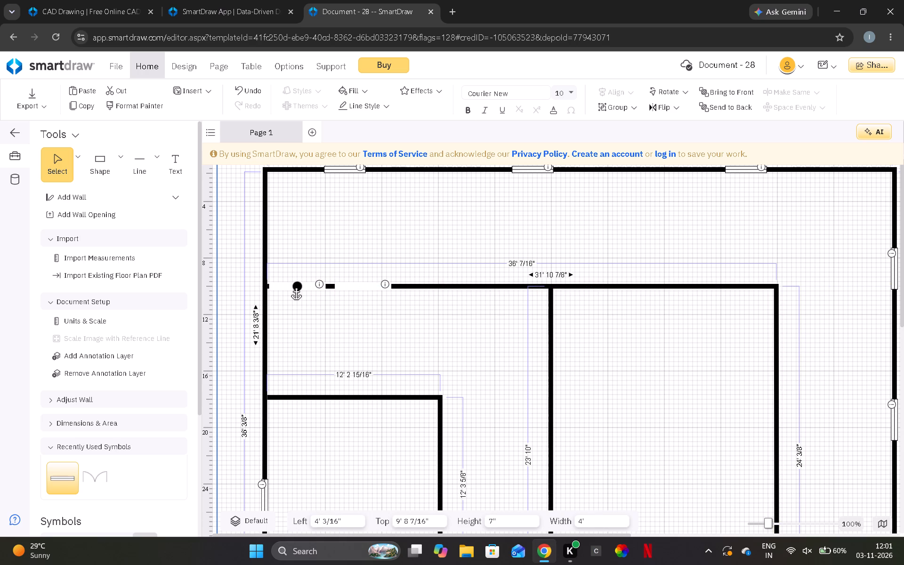
left_click_drag(296, 286, 294, 286)
left_click_drag(332, 337, 342, 345)
left_click_drag(342, 345, 357, 291)
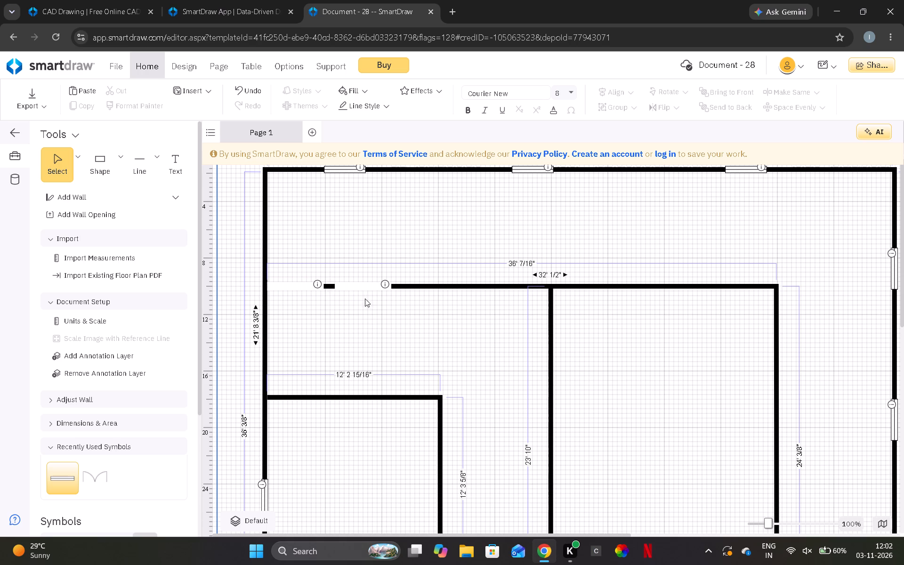
Shift the upper interior wall down about 4 in, keeping its left end on the exterior wall.
left_click_drag(362, 287, 428, 293)
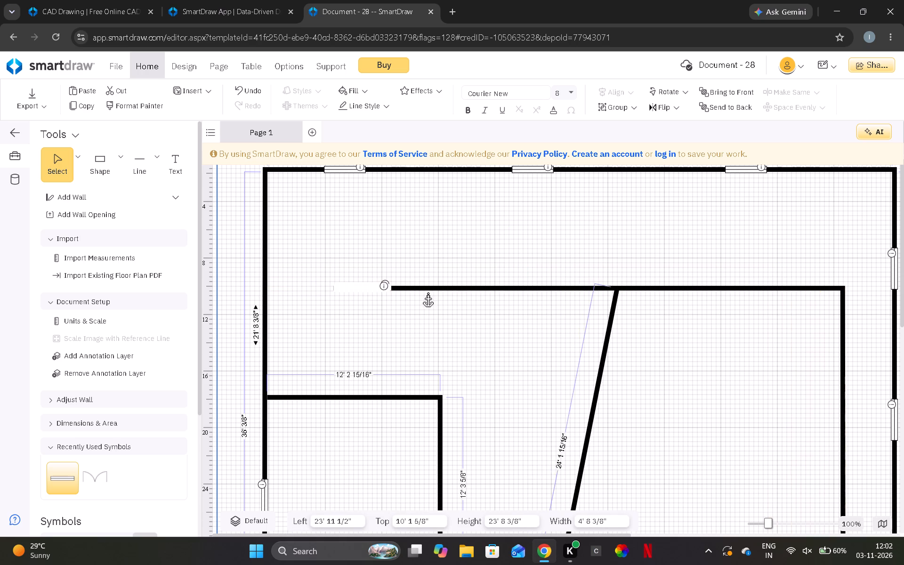
left_click_drag(428, 293, 361, 291)
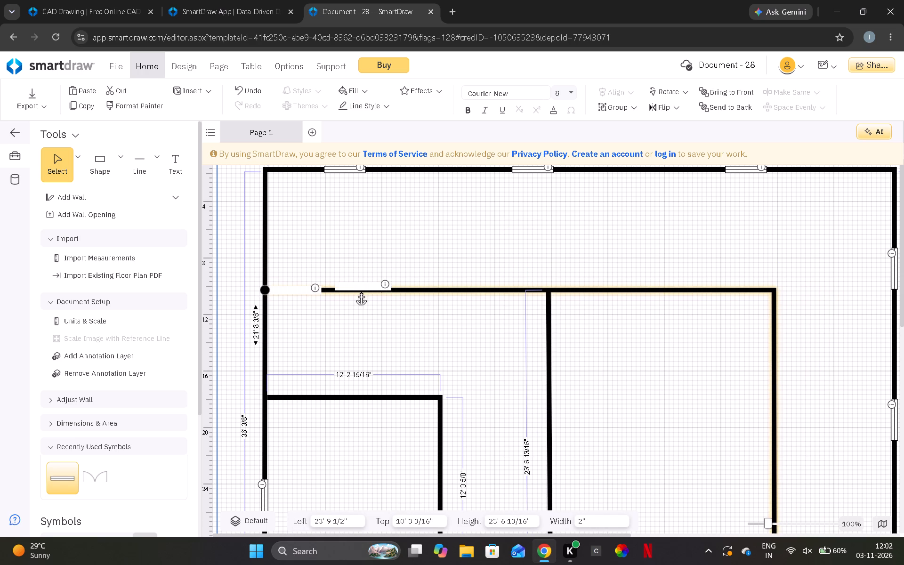
left_click_drag(361, 291, 364, 292)
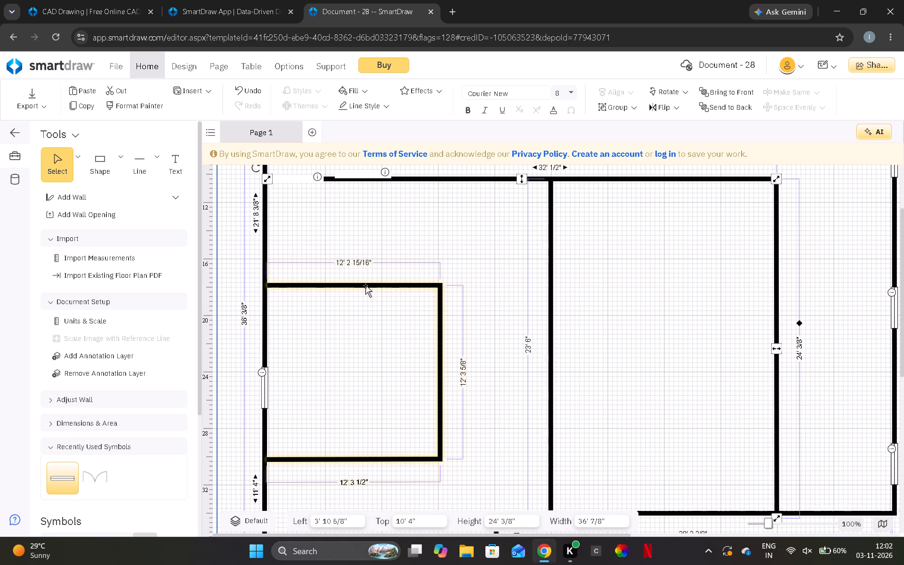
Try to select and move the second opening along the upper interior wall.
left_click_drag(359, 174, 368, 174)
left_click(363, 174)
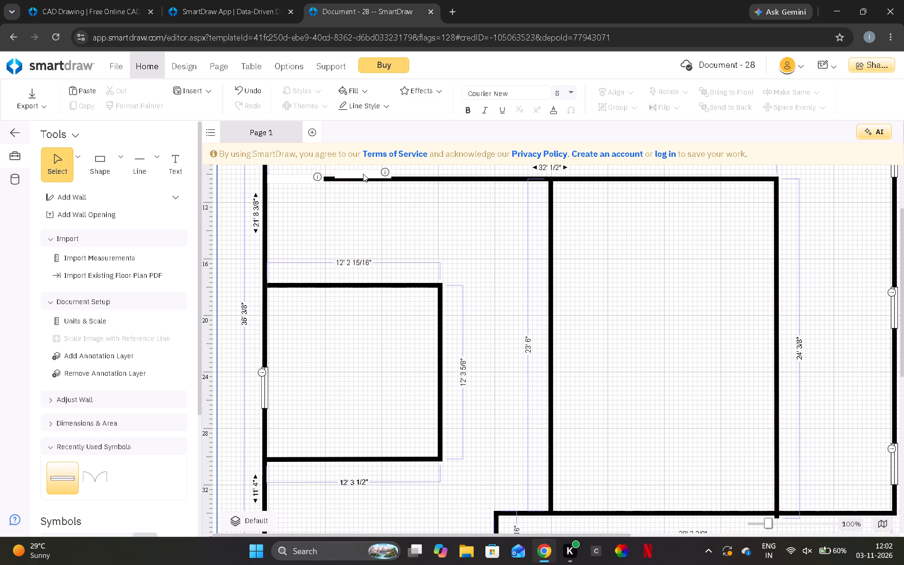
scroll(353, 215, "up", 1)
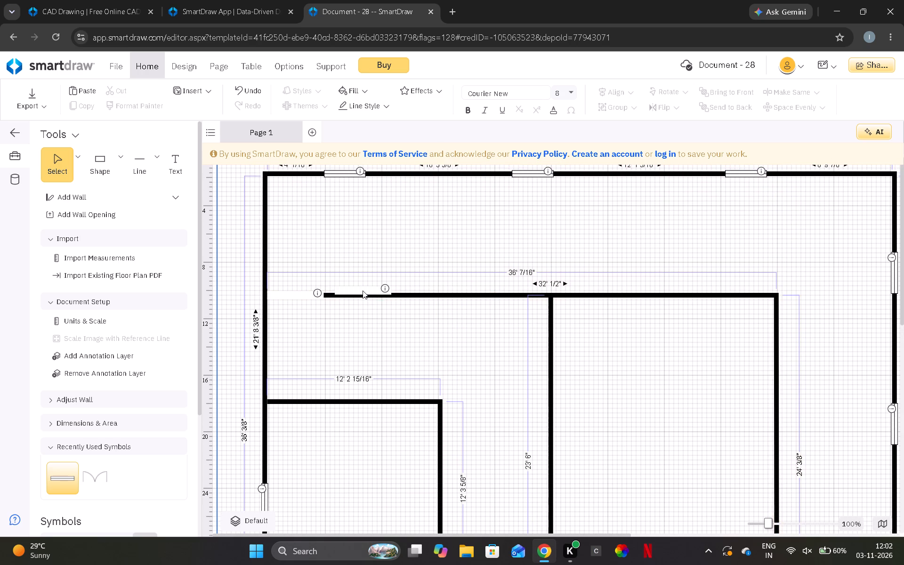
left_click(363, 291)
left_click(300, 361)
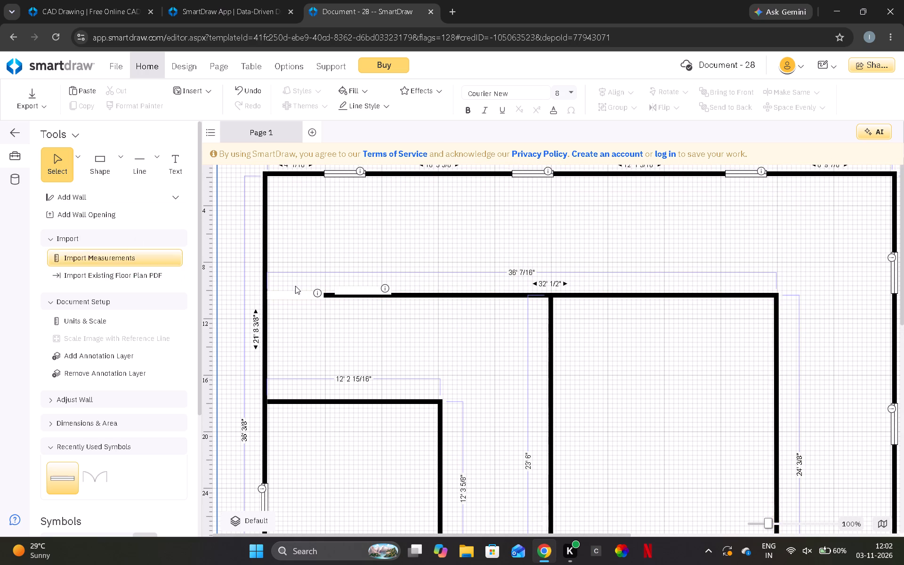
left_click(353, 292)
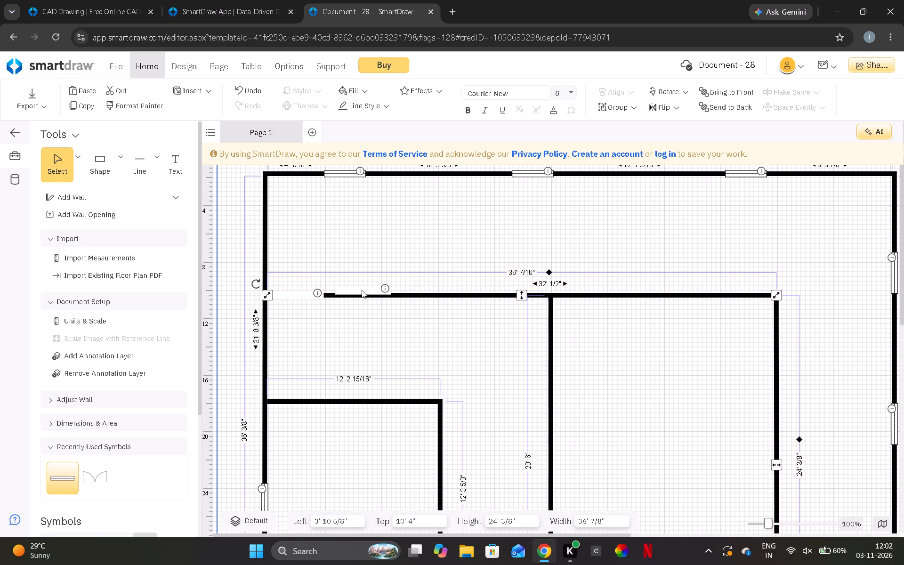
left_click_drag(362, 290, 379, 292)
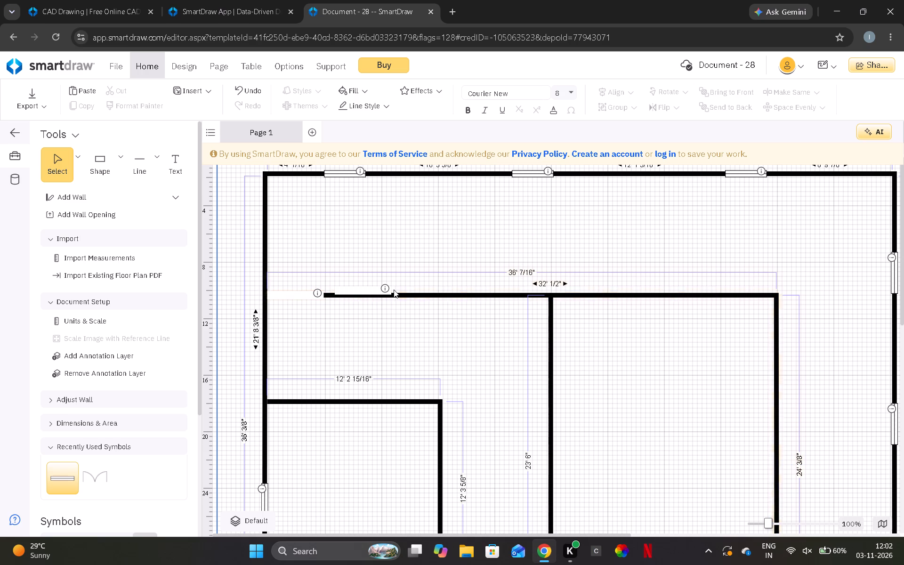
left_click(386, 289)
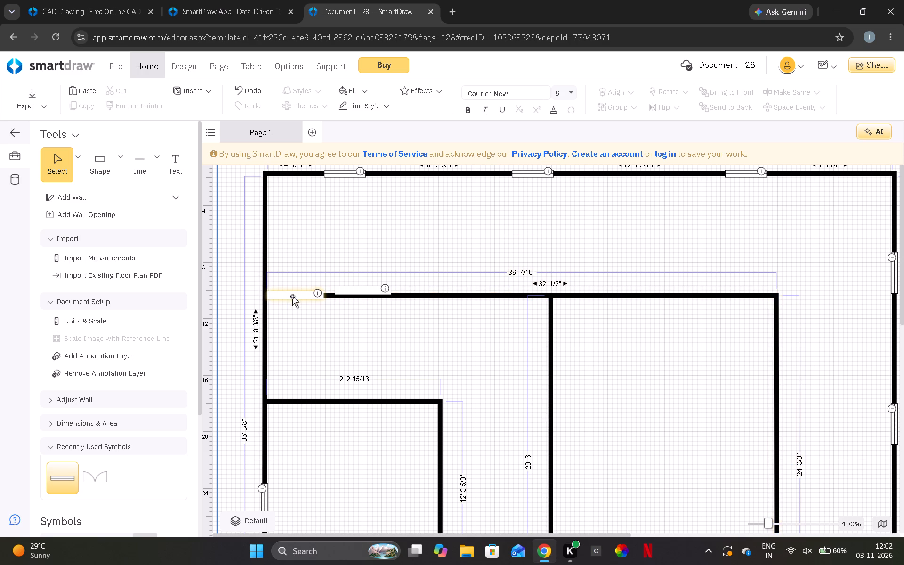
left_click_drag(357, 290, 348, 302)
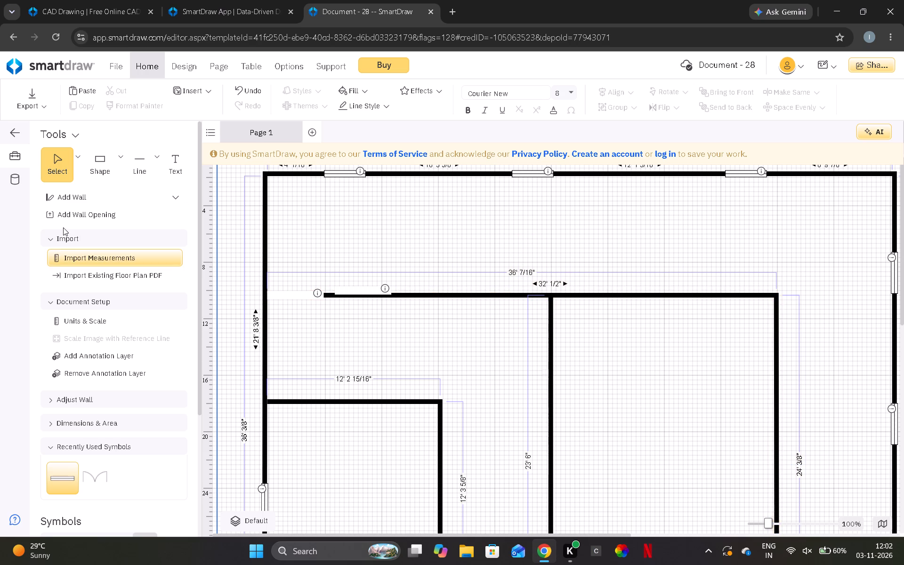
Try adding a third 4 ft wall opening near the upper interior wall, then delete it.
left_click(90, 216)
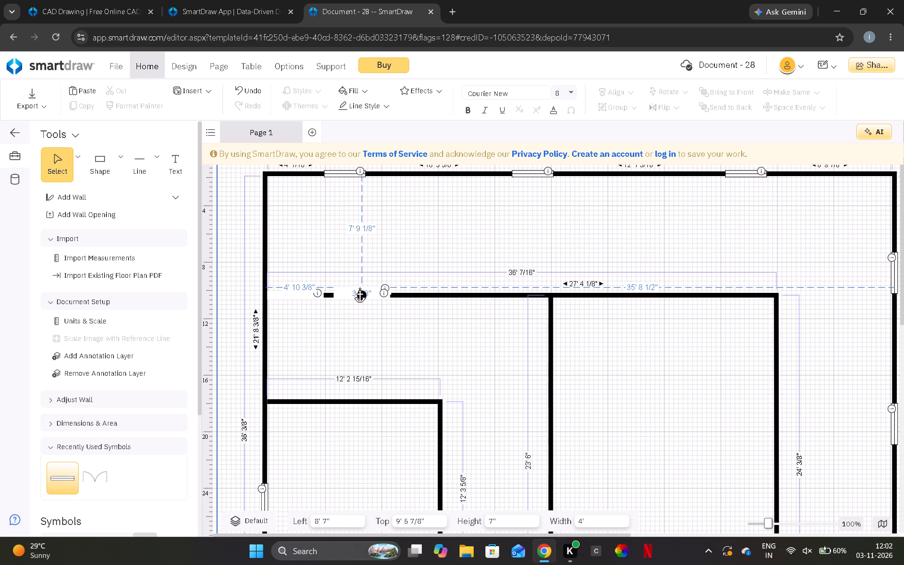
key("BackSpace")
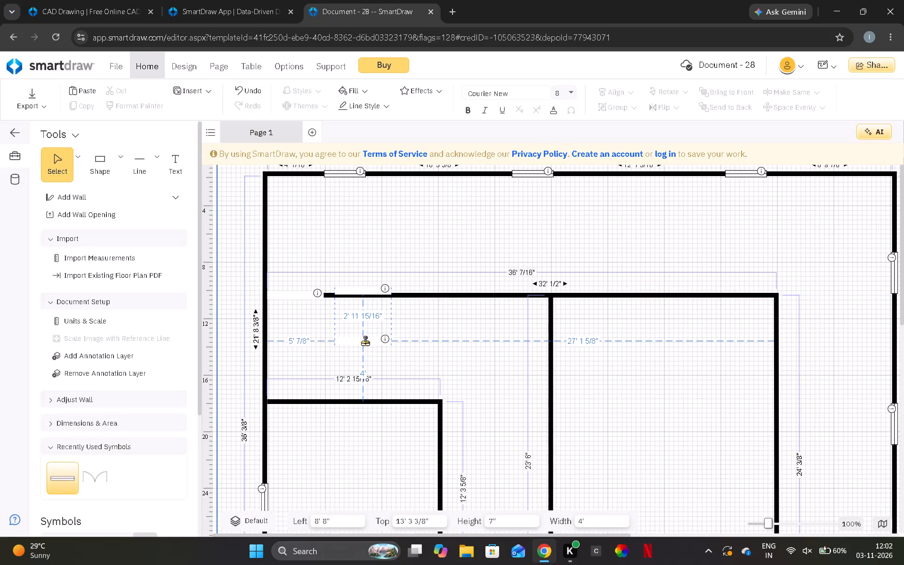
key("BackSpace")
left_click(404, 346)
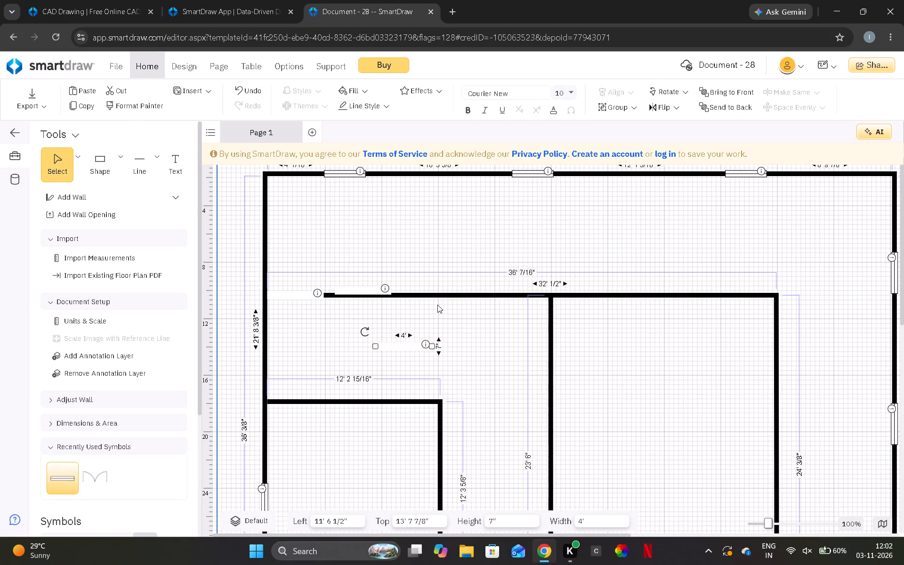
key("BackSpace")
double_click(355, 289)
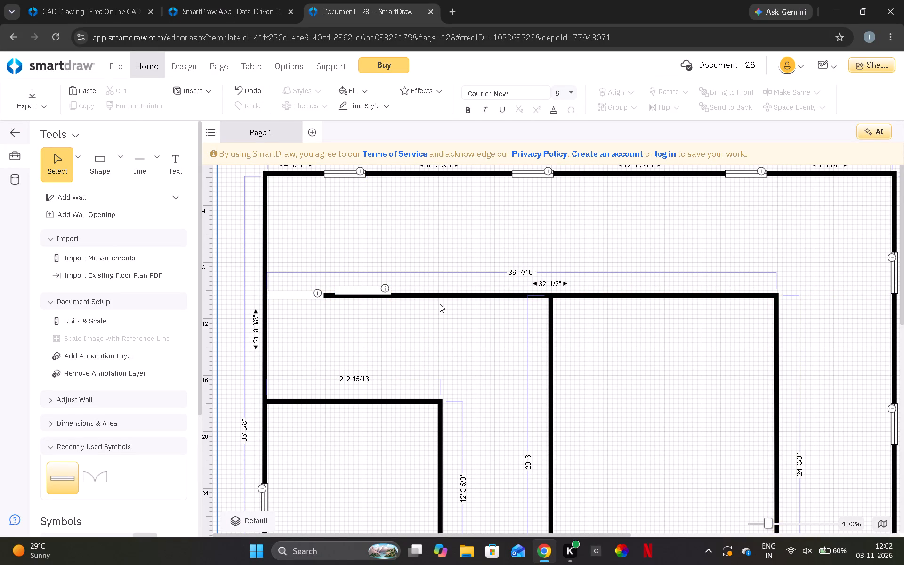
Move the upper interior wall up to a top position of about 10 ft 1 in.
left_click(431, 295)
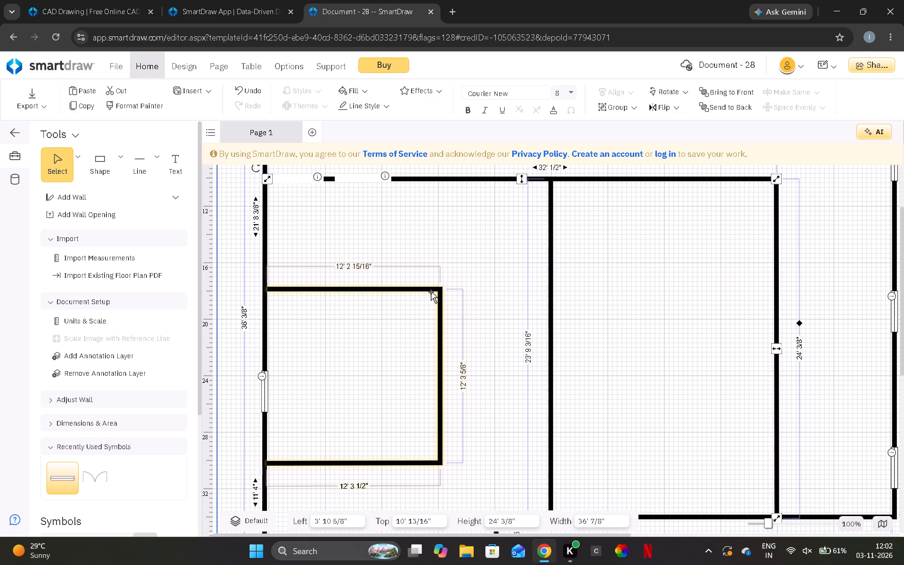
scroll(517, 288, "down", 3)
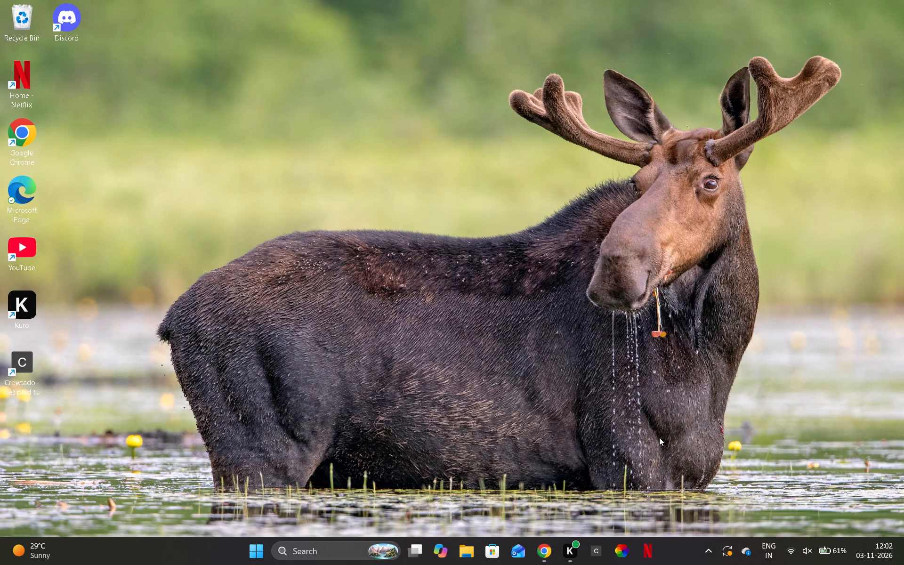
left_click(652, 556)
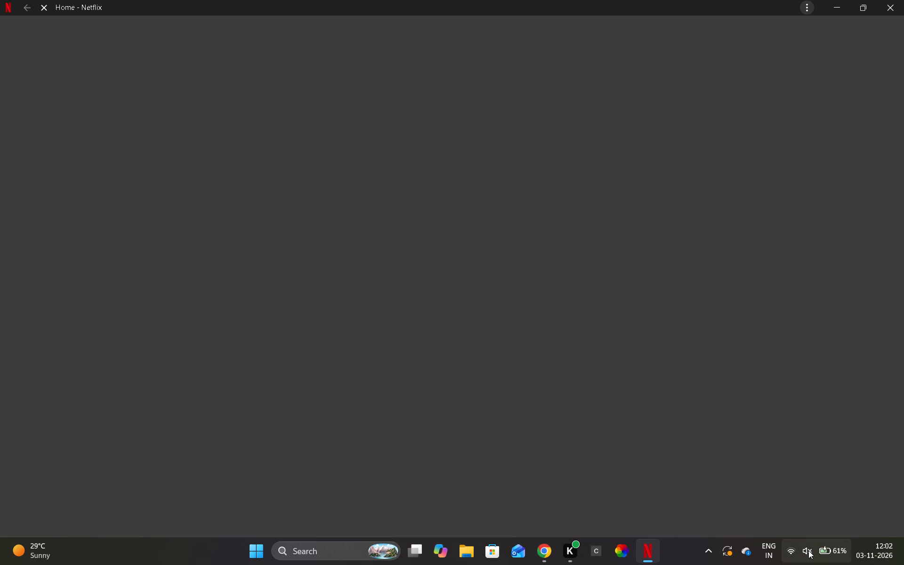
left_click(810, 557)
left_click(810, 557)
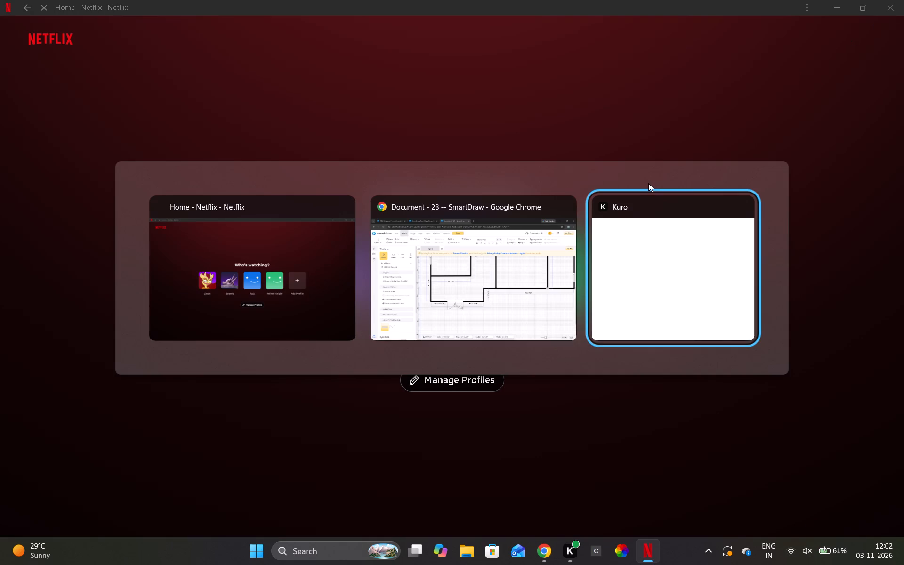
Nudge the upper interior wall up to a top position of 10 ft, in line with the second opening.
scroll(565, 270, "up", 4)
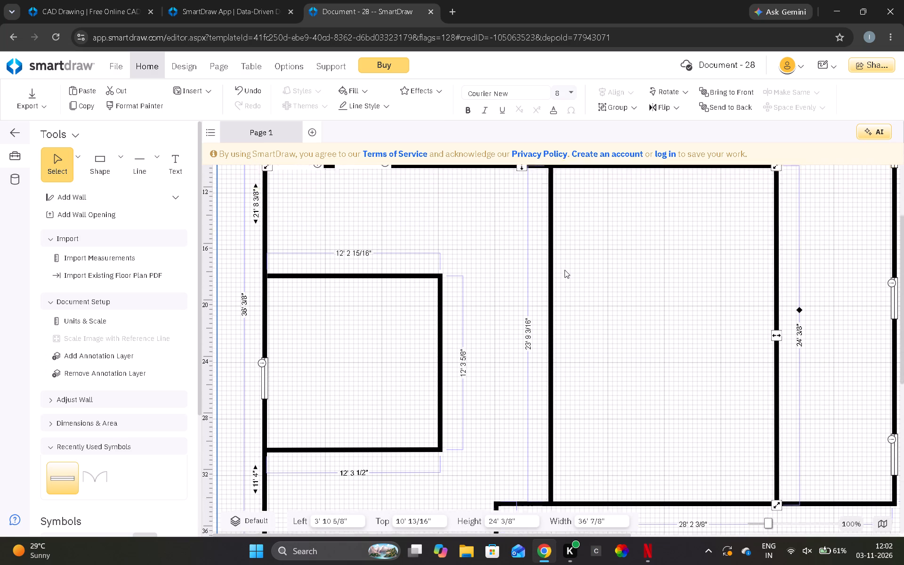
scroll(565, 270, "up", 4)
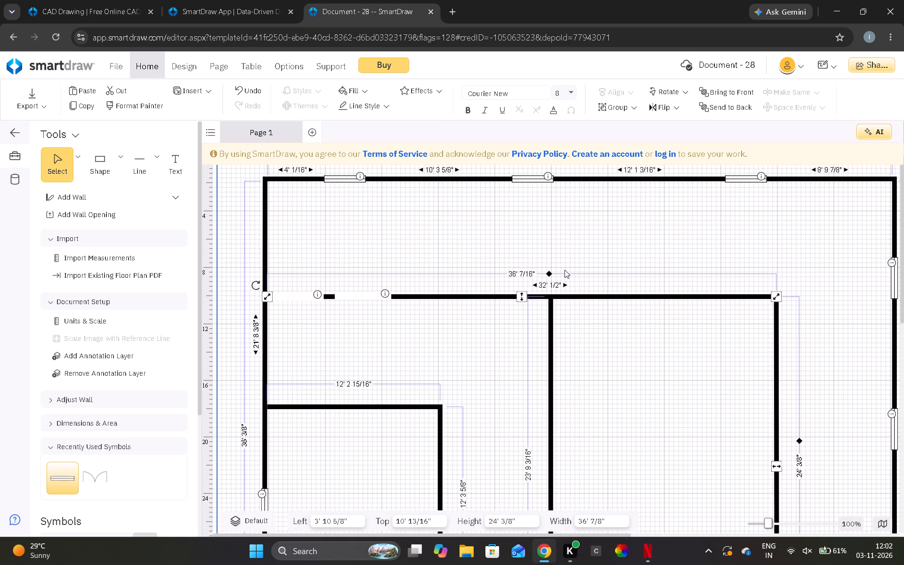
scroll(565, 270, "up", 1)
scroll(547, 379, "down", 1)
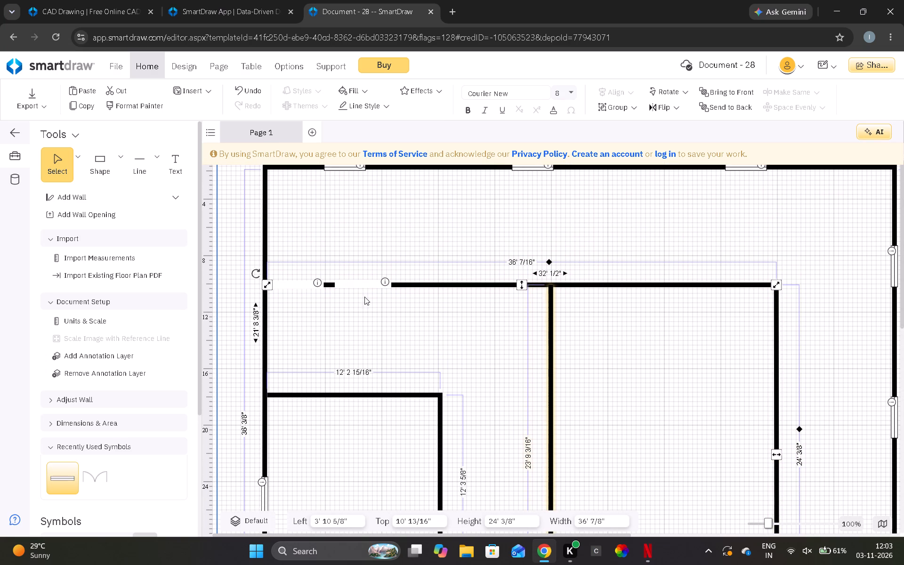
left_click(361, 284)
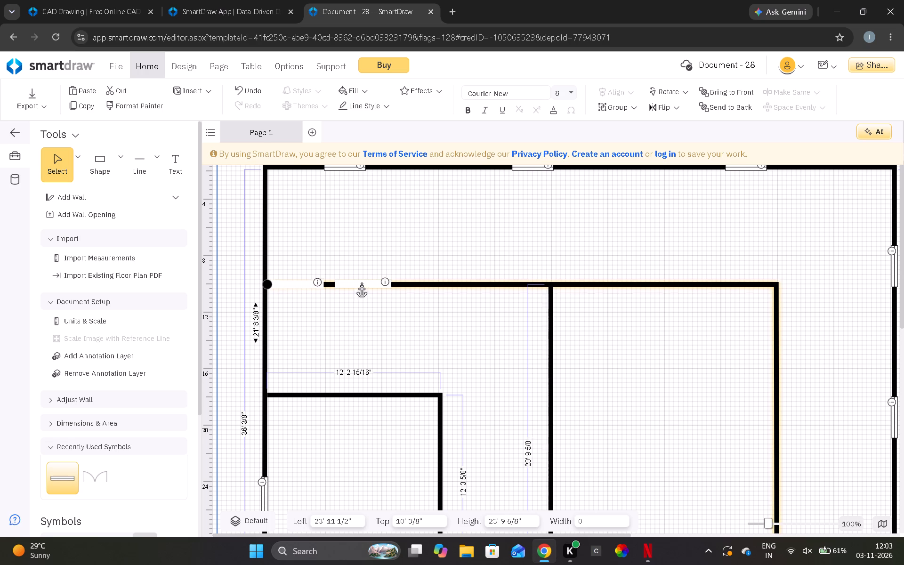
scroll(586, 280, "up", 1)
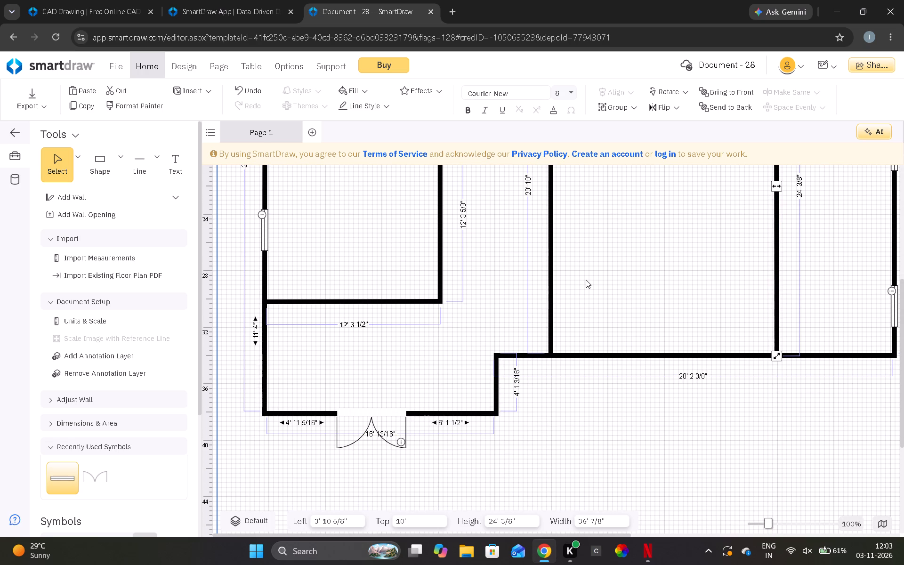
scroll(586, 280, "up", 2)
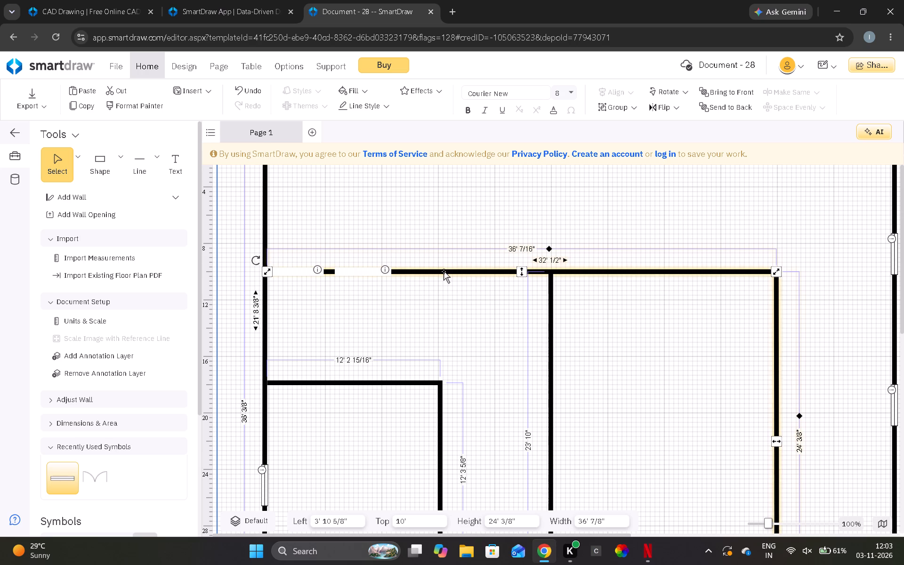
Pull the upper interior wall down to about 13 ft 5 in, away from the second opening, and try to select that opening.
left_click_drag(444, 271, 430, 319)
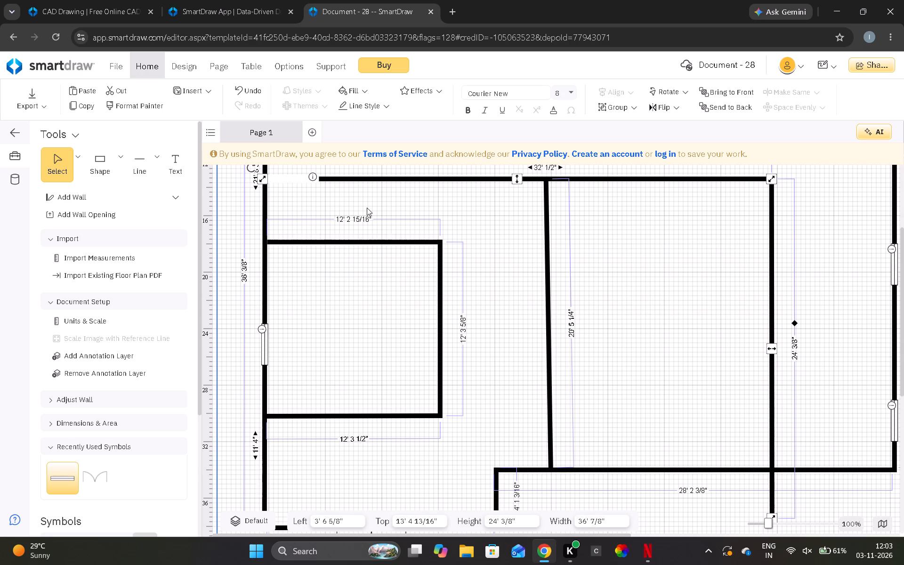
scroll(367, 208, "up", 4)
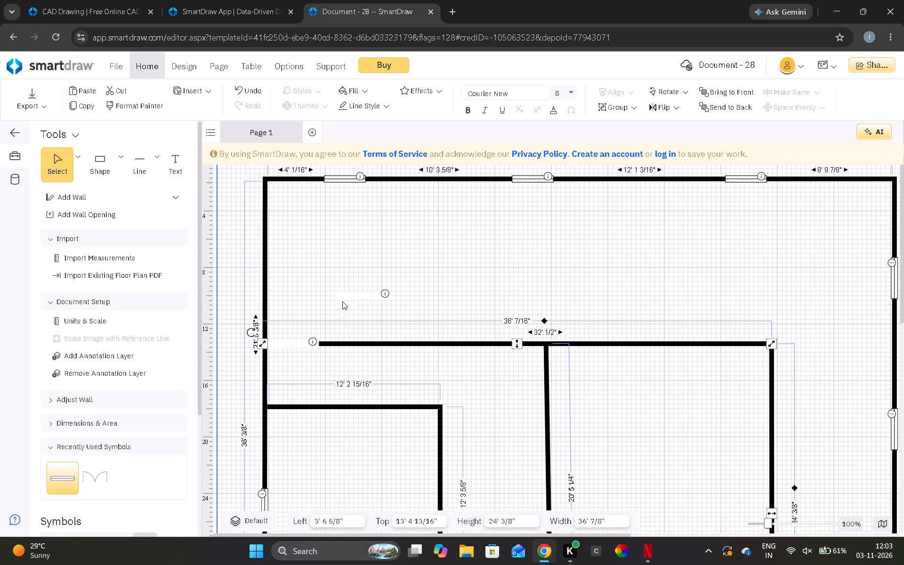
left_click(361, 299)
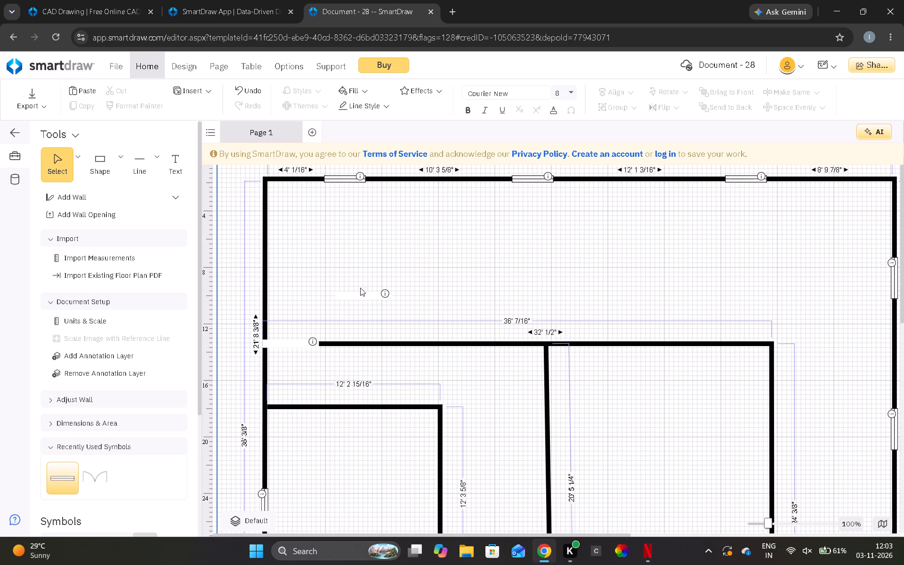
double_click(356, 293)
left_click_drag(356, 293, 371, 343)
Move the upper interior wall back up in line with the second opening, to a top position of about 9 ft 11 in.
left_click_drag(371, 344, 371, 298)
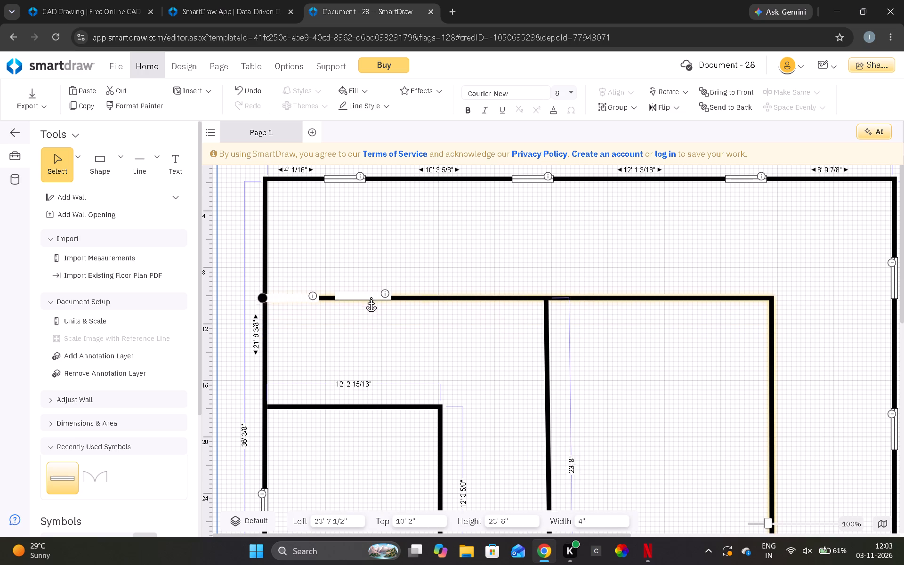
left_click_drag(371, 298, 370, 295)
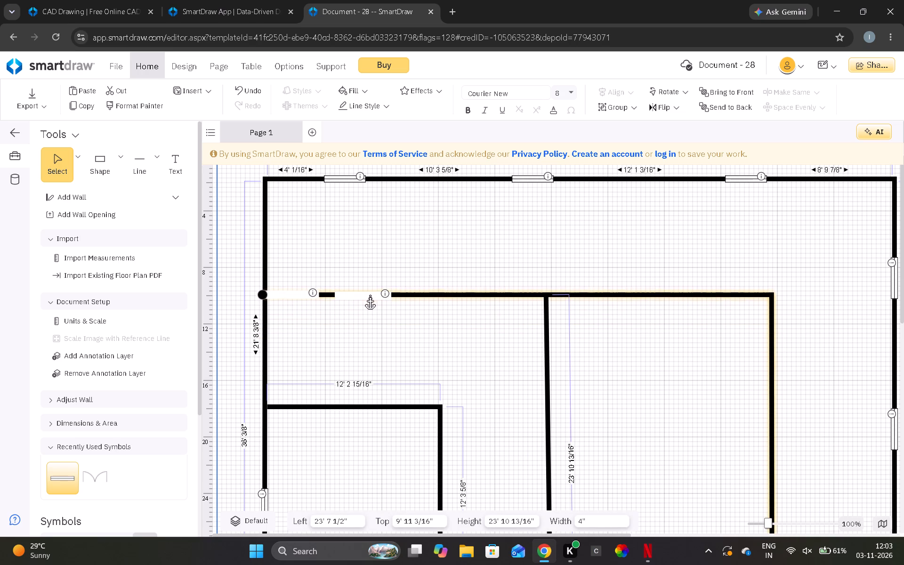
left_click_drag(370, 295, 370, 295)
scroll(448, 254, "down", 1)
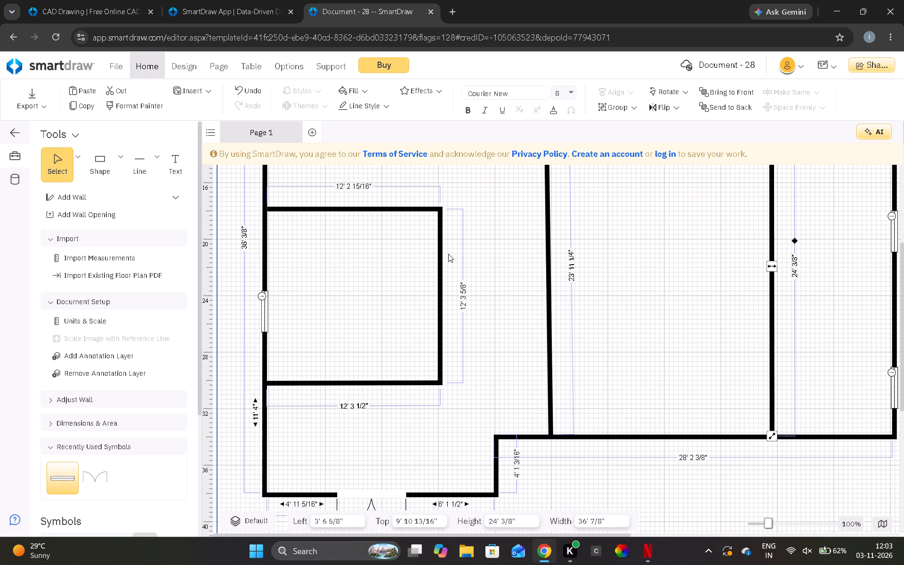
scroll(448, 254, "down", 1)
left_click(671, 385)
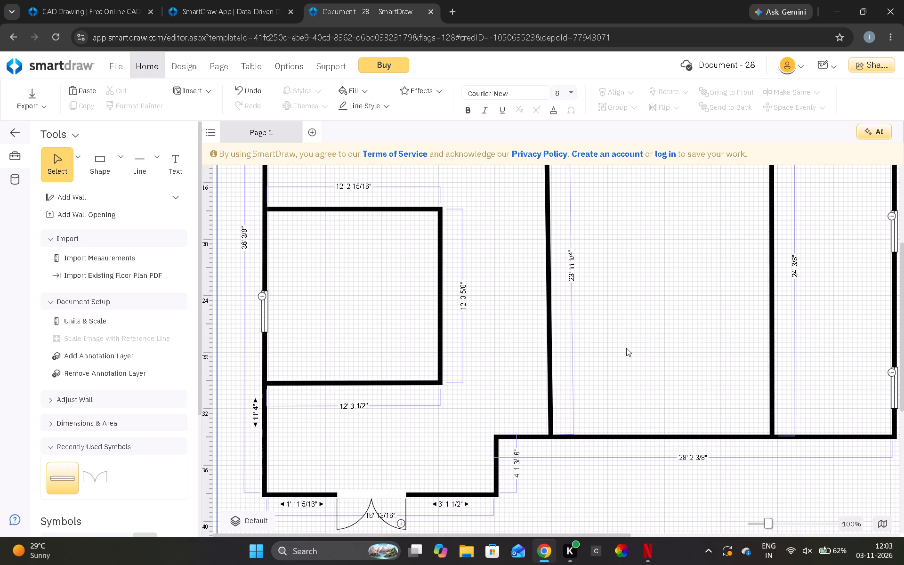
scroll(626, 348, "up", 5)
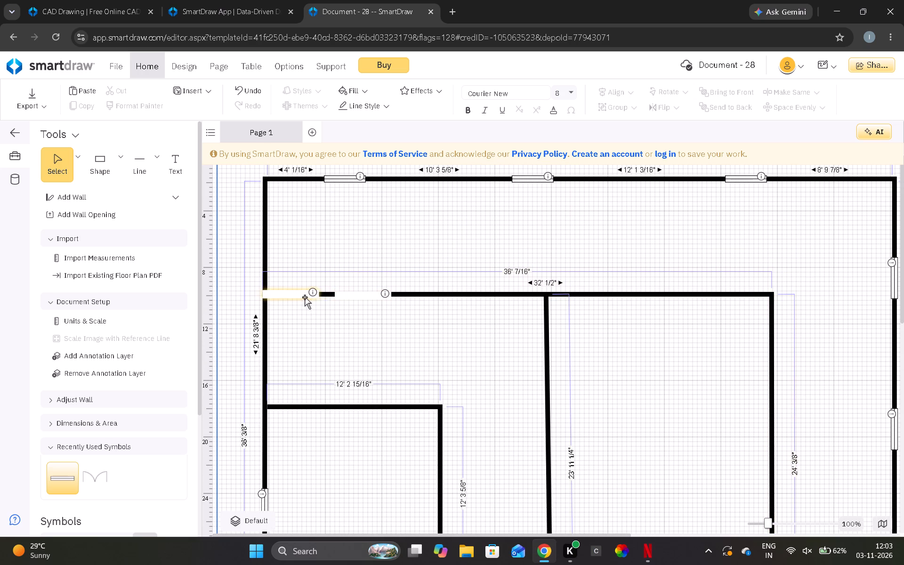
Widen the first opening in the upper interior wall to about 13 ft 8 in so it spans past the second opening.
left_click_drag(305, 297, 311, 296)
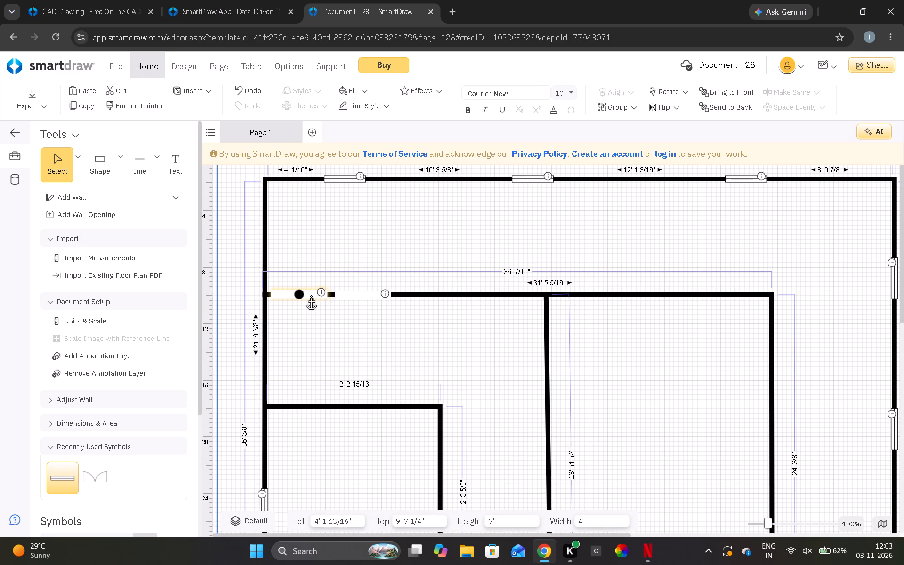
left_click_drag(311, 296, 309, 296)
left_click_drag(325, 293, 326, 293)
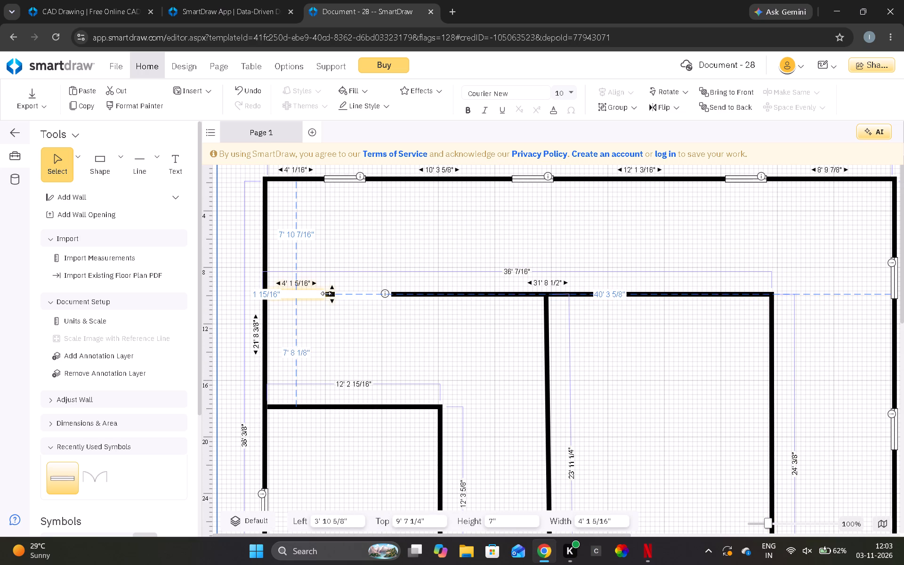
left_click_drag(326, 293, 492, 289)
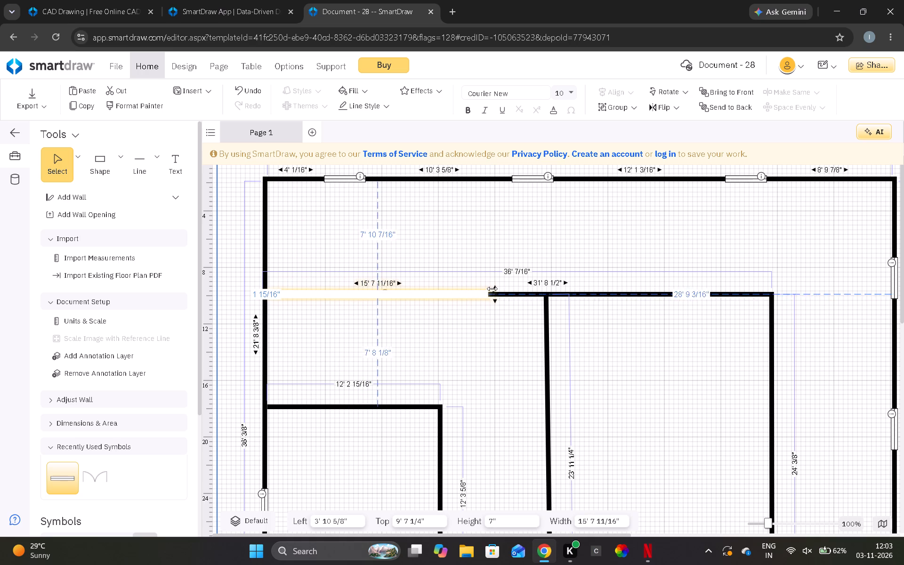
left_click_drag(492, 289, 468, 284)
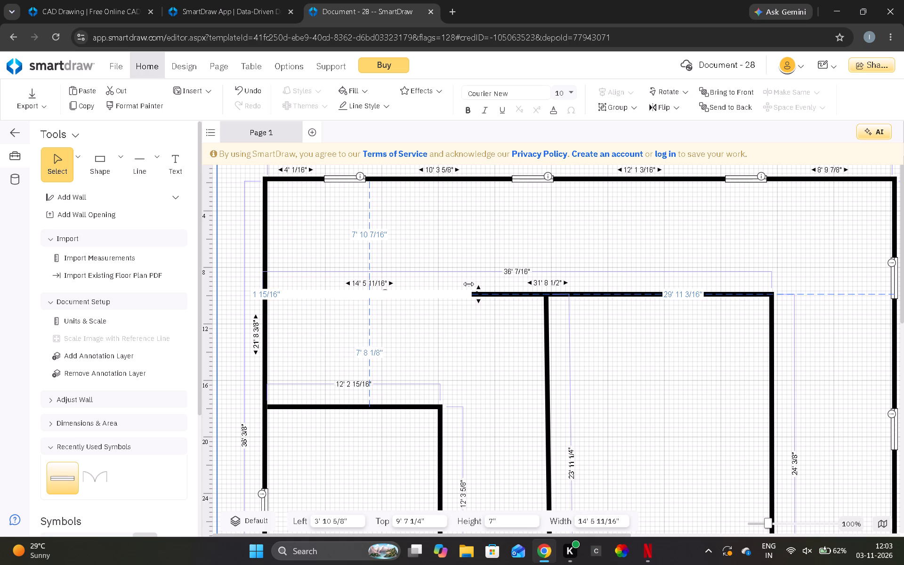
left_click_drag(468, 284, 460, 284)
left_click(497, 360)
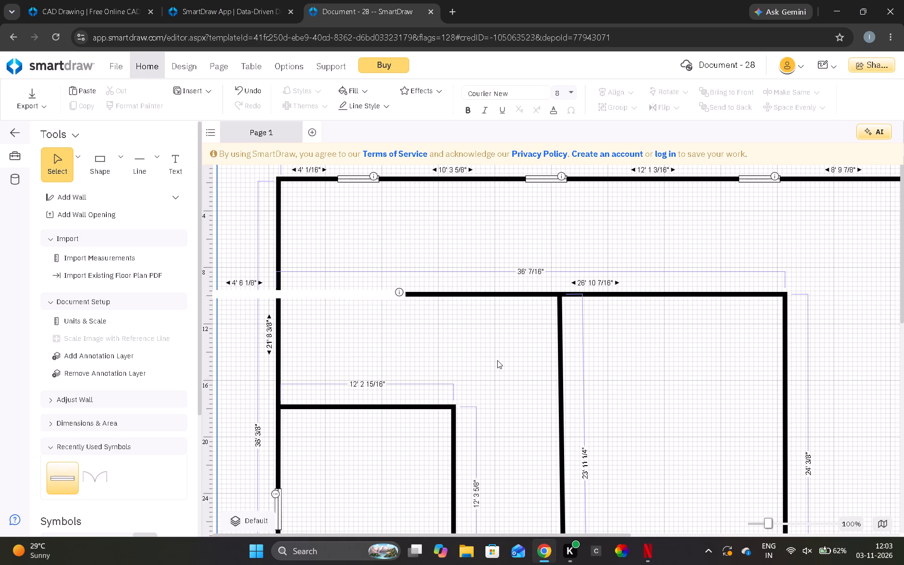
Slide the widened opening along the upper interior wall until its left end meets the left exterior wall.
left_click_drag(313, 290, 342, 294)
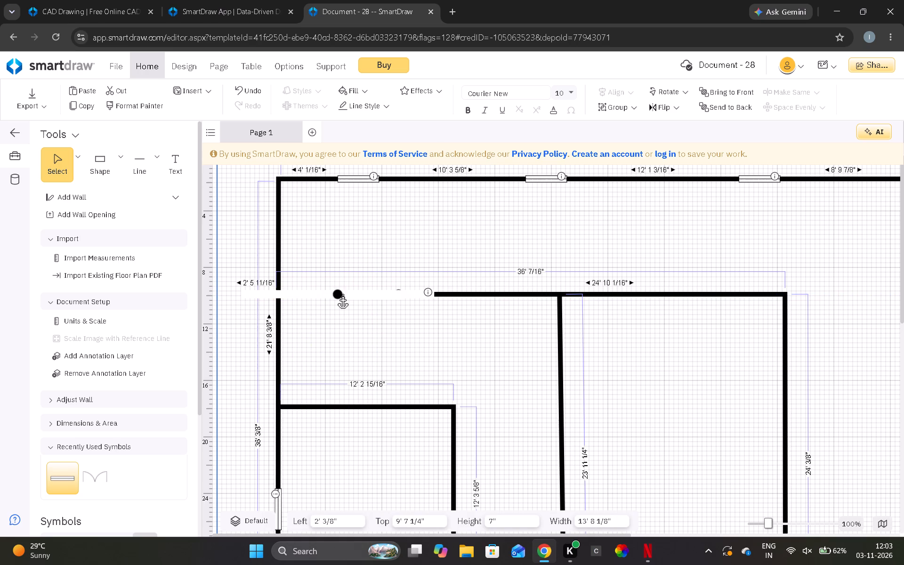
left_click_drag(342, 294, 382, 286)
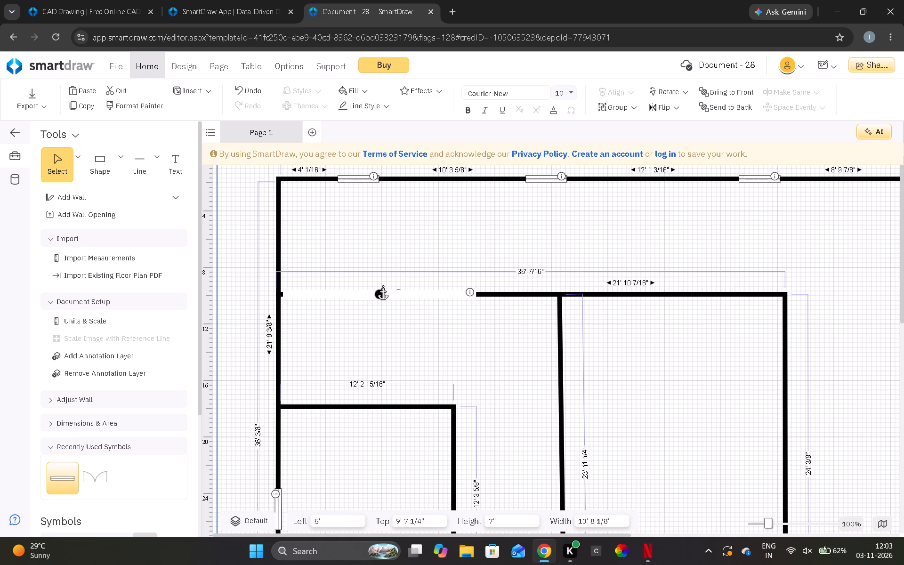
left_click_drag(382, 286, 382, 287)
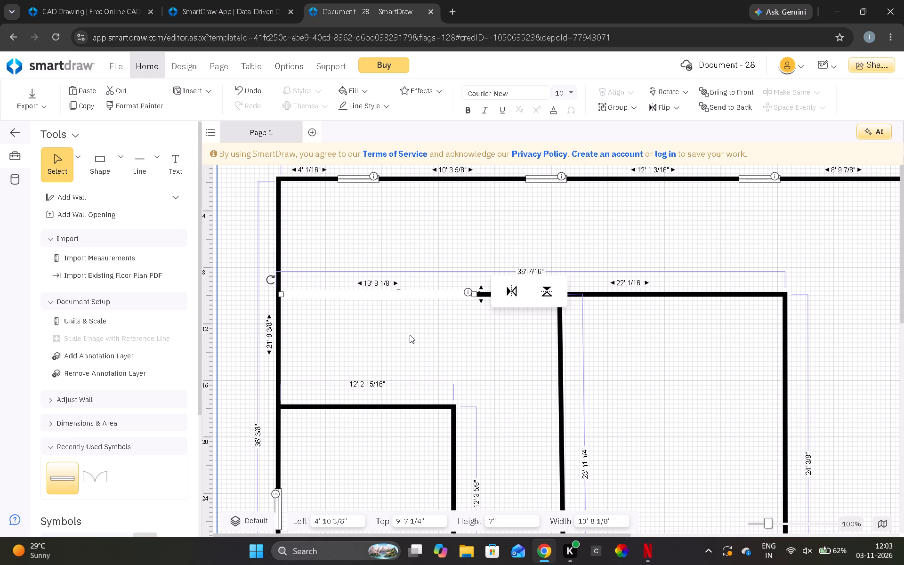
left_click(410, 335)
Place a 3 ft wide window on the upper interior wall, between the long slanted partition and the wall's right corner.
scroll(410, 335, "down", 4)
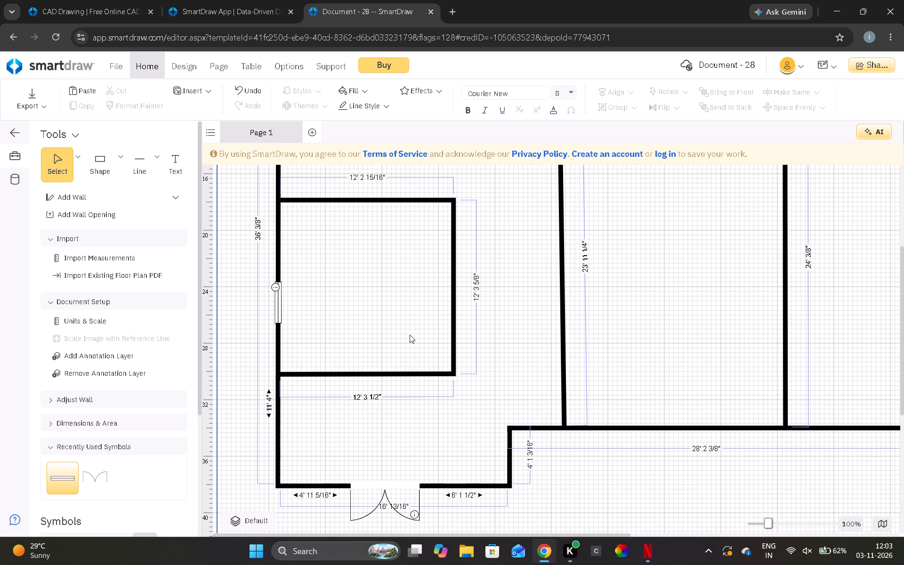
scroll(499, 313, "up", 4)
scroll(757, 315, "left", 1)
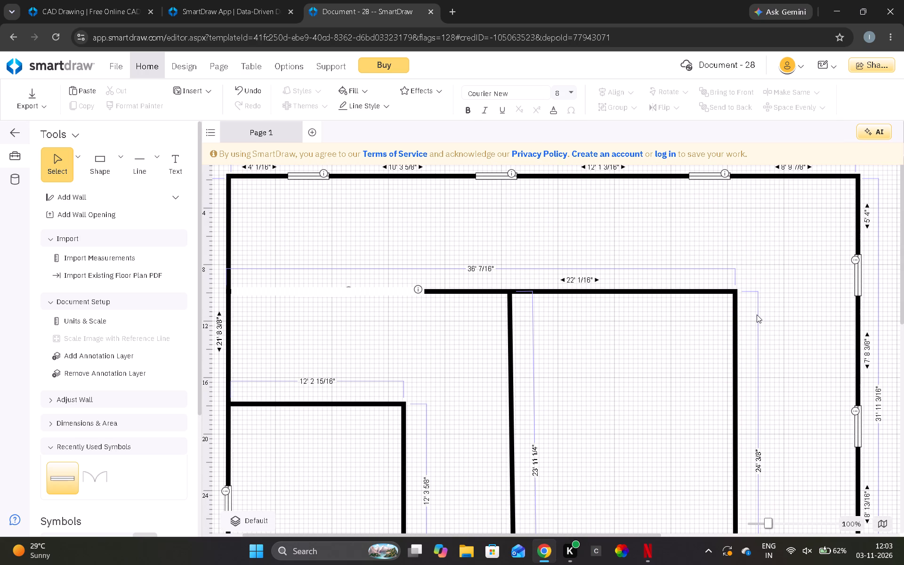
scroll(115, 478, "down", 3)
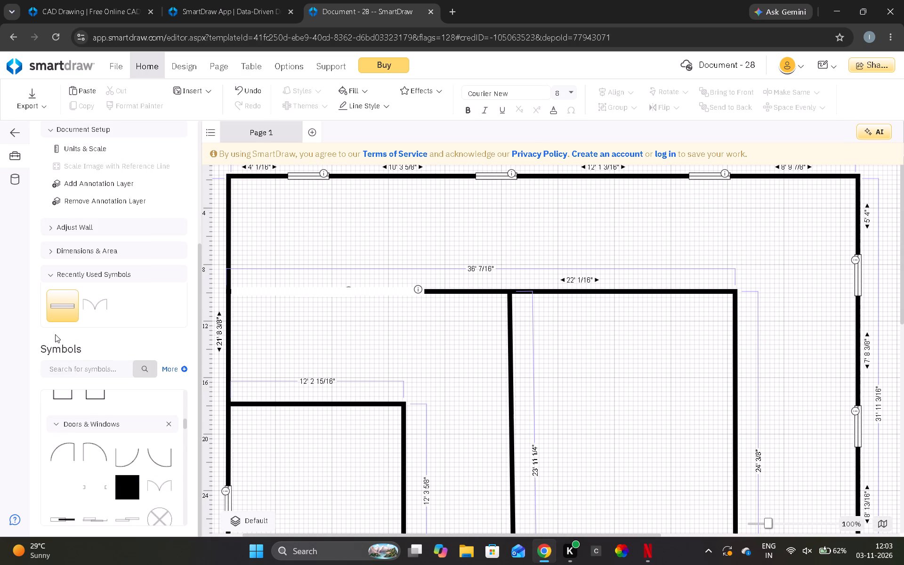
double_click(67, 299)
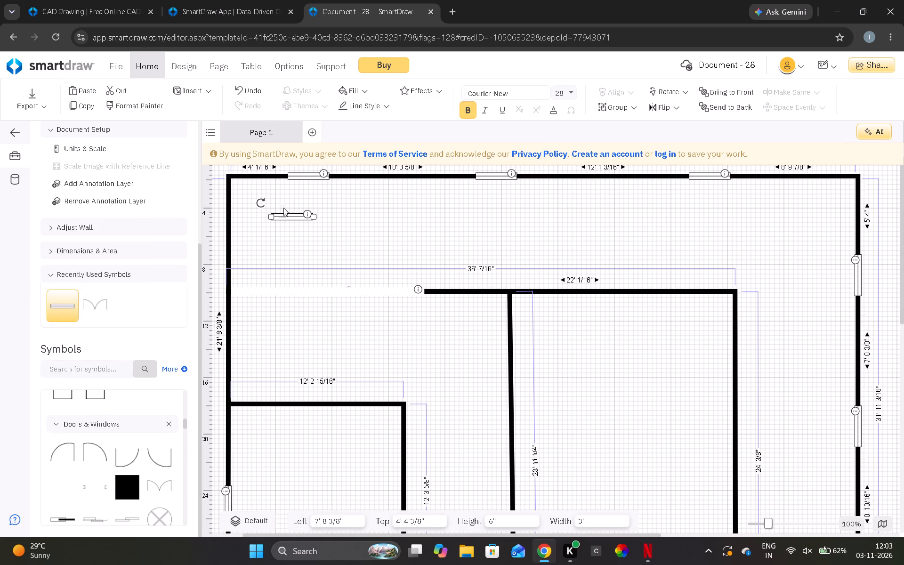
left_click_drag(286, 214, 606, 286)
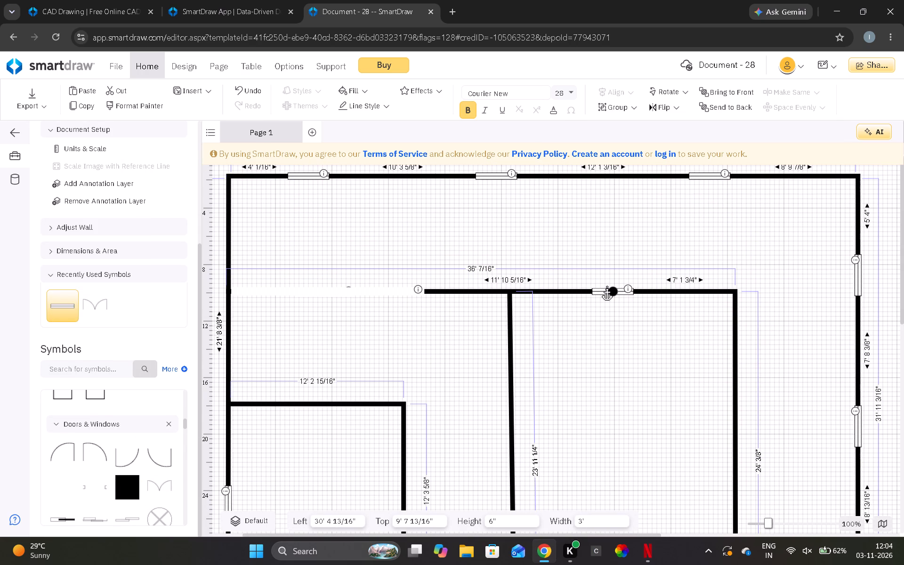
left_click_drag(606, 286, 602, 288)
Draw an L-shaped wall from the slanted partition, running about 11 ft 6 in right and about 4 ft 6 in down.
scroll(682, 395, "down", 3)
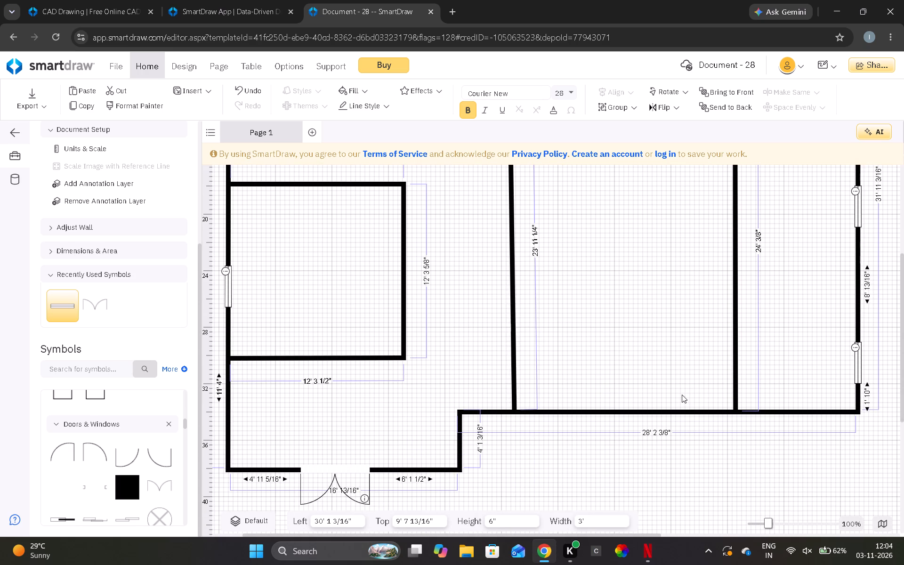
scroll(102, 248, "up", 3)
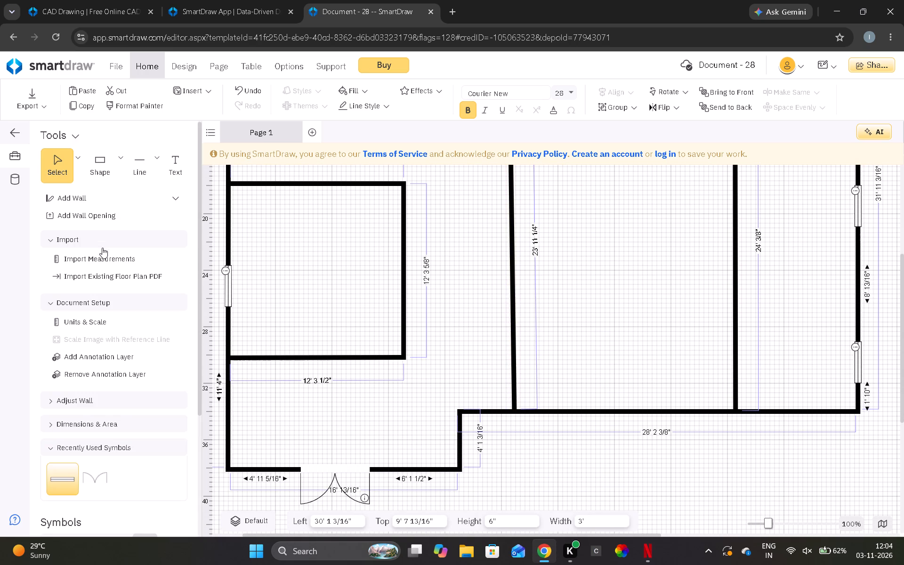
left_click(116, 200)
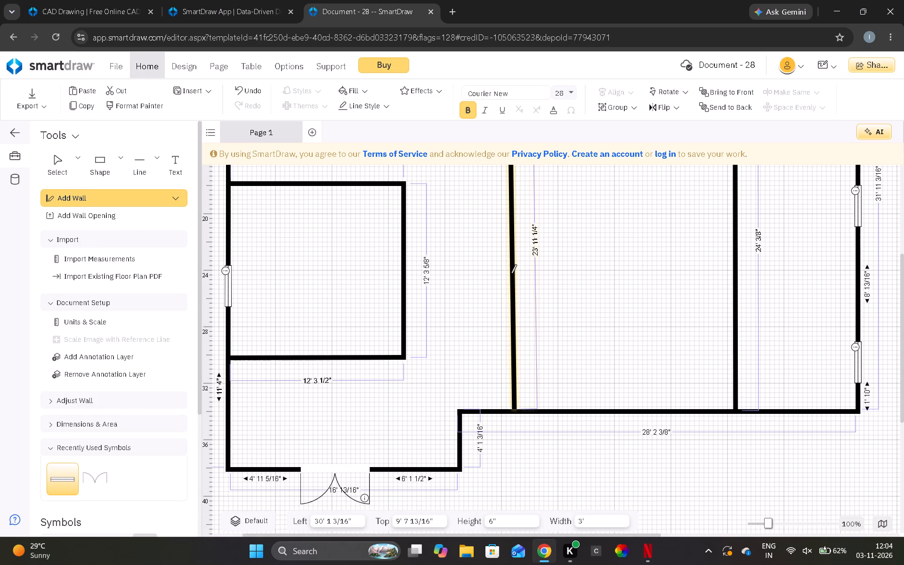
left_click_drag(511, 274, 674, 266)
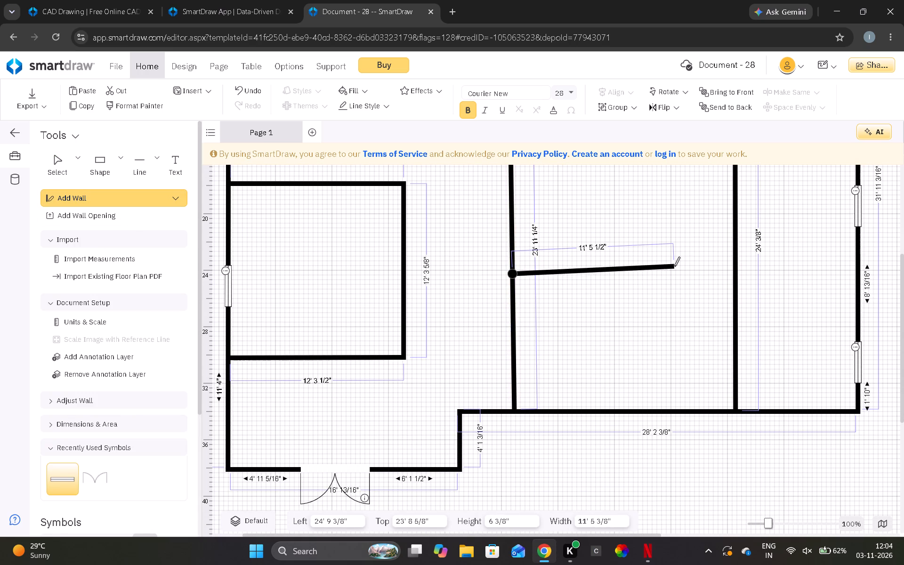
left_click_drag(674, 266, 675, 273)
left_click_drag(675, 273, 671, 291)
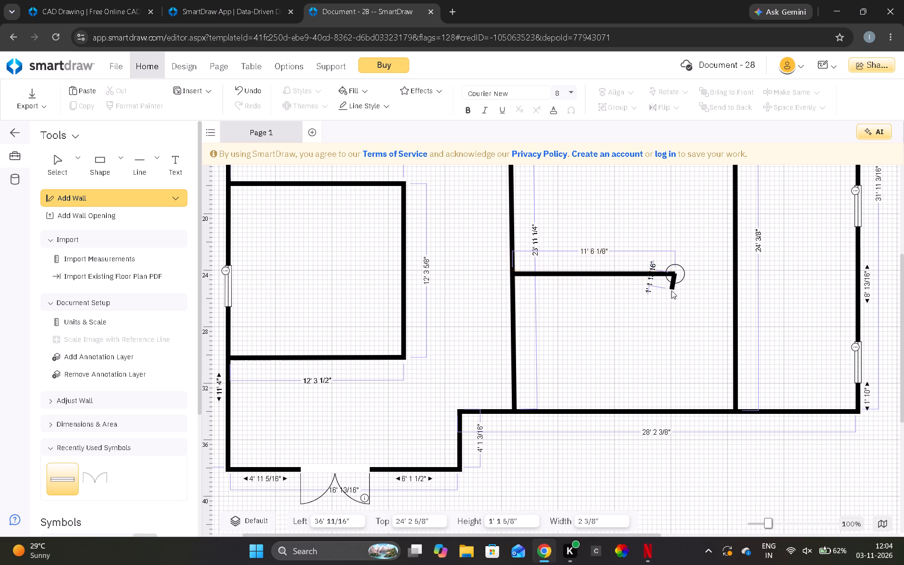
left_click_drag(671, 291, 673, 337)
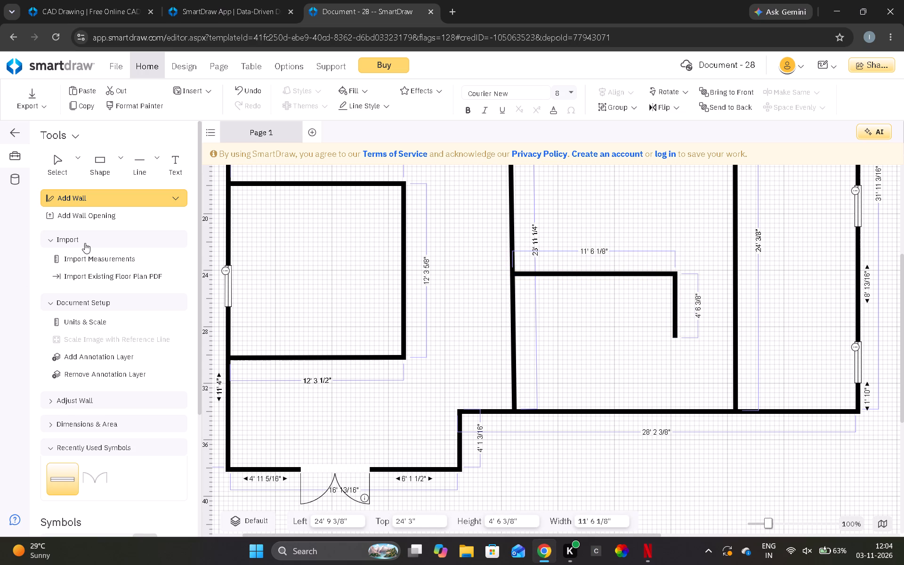
Place a 28-inch door at the lower end of the slanted partition and flip it to swing to the partition's right side.
scroll(125, 428, "down", 1)
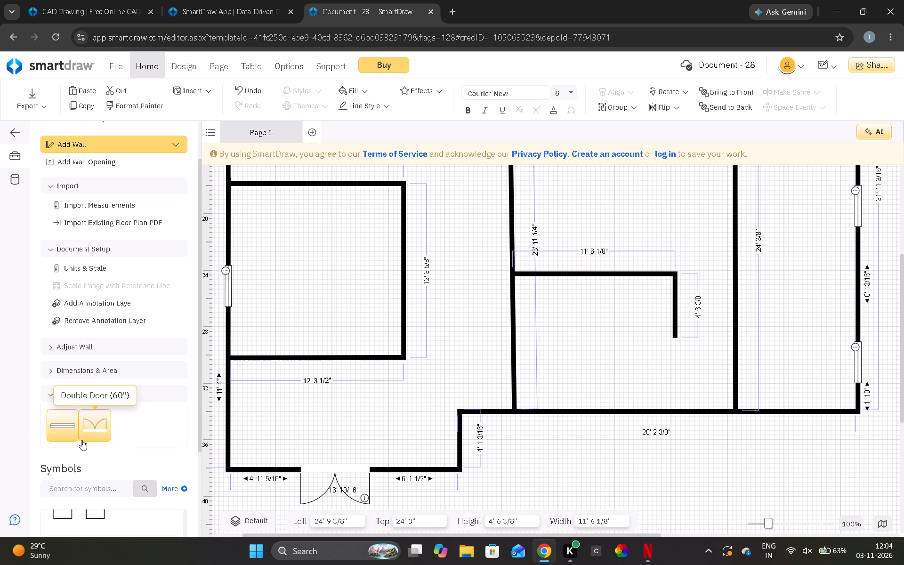
scroll(82, 505, "down", 3)
double_click(126, 459)
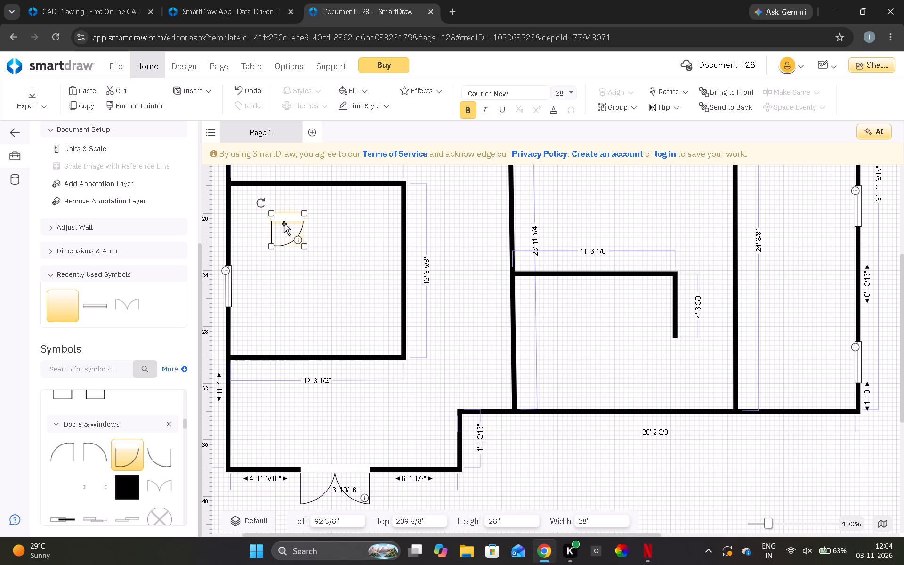
left_click_drag(284, 224, 523, 377)
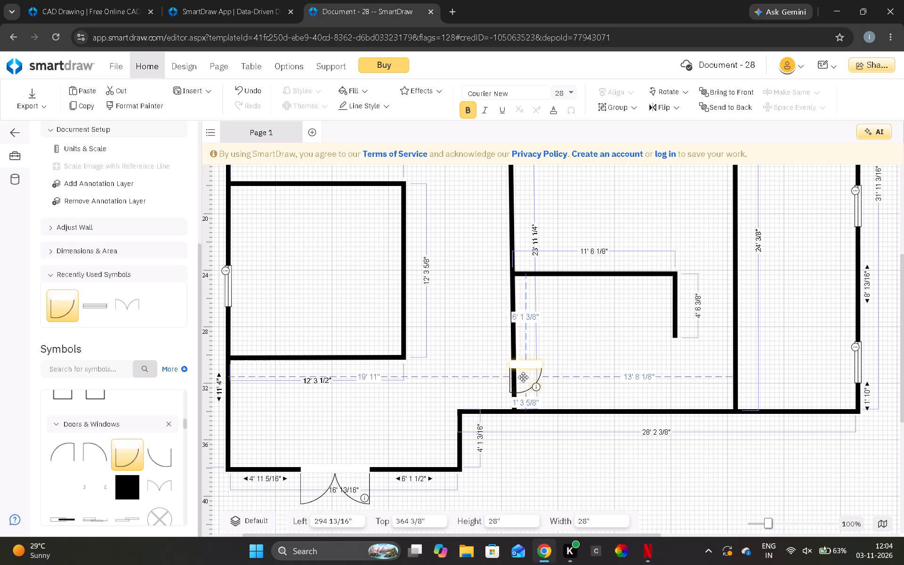
left_click_drag(523, 377, 523, 388)
left_click(523, 388)
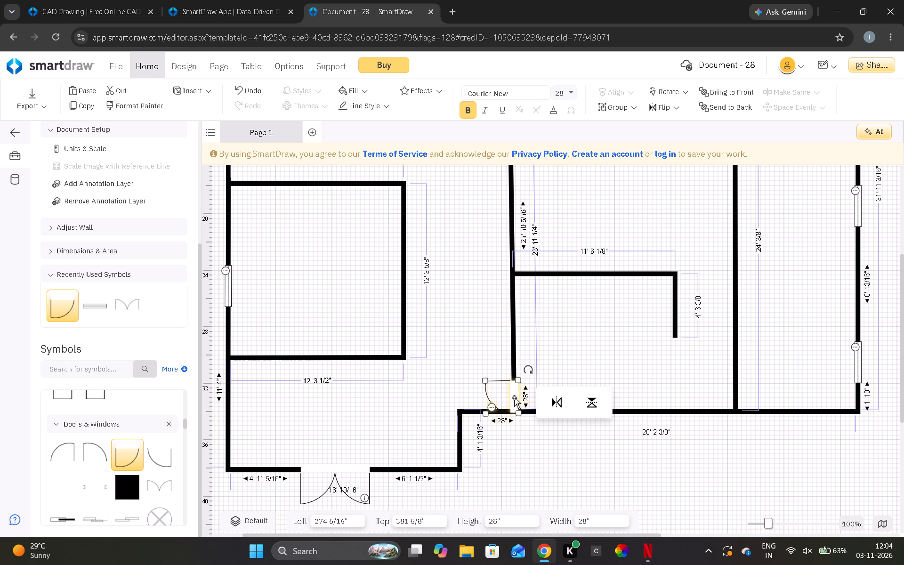
left_click(558, 402)
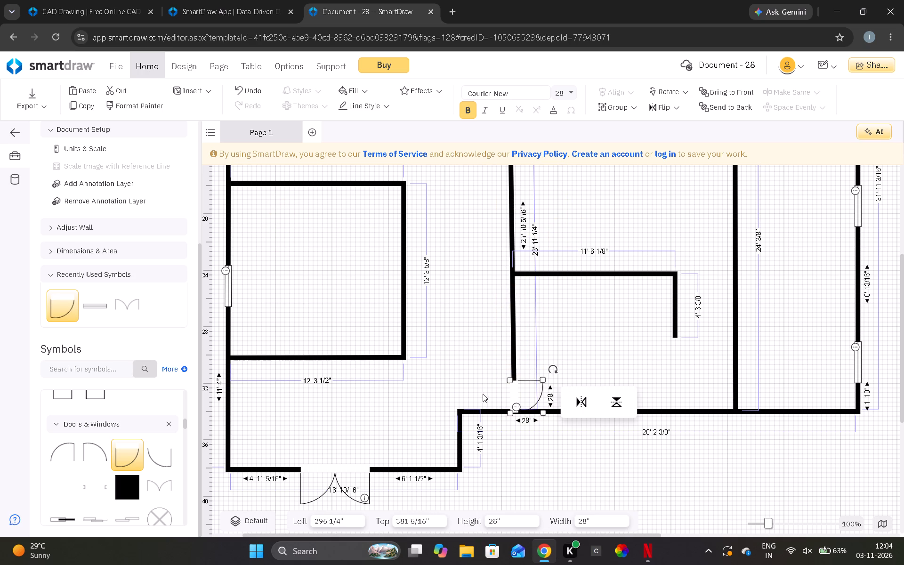
left_click(520, 396)
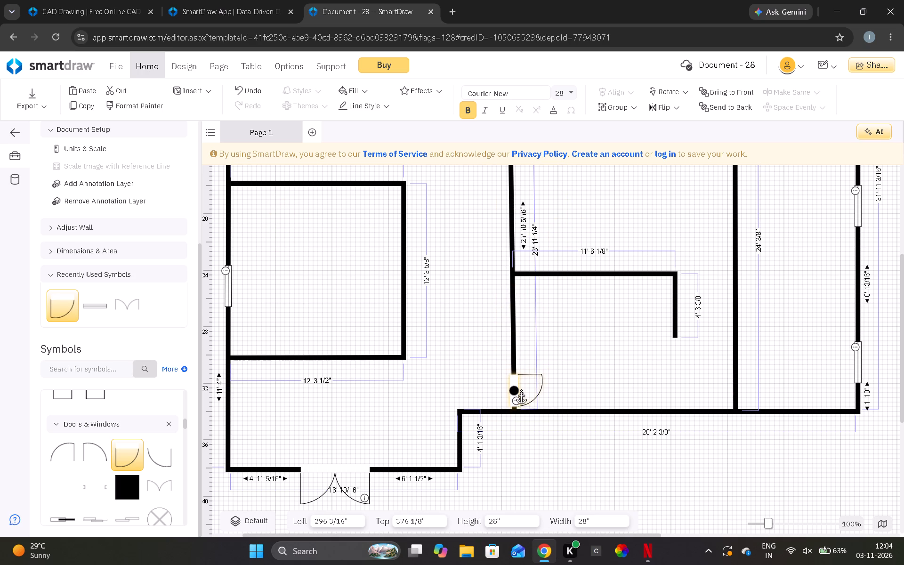
Place another 28-inch door near the top end of the slanted partition and flip it to swing to the right side.
double_click(123, 468)
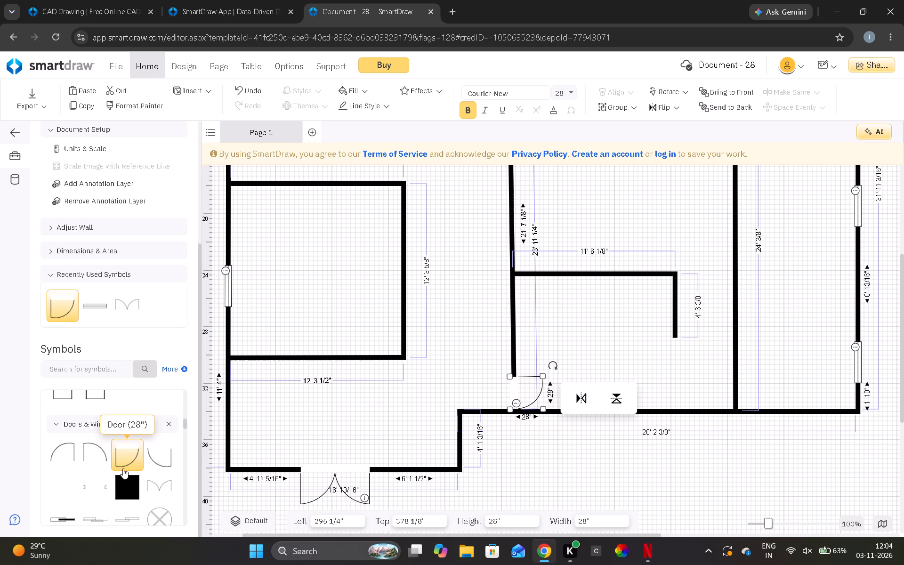
left_click_drag(307, 255, 517, 233)
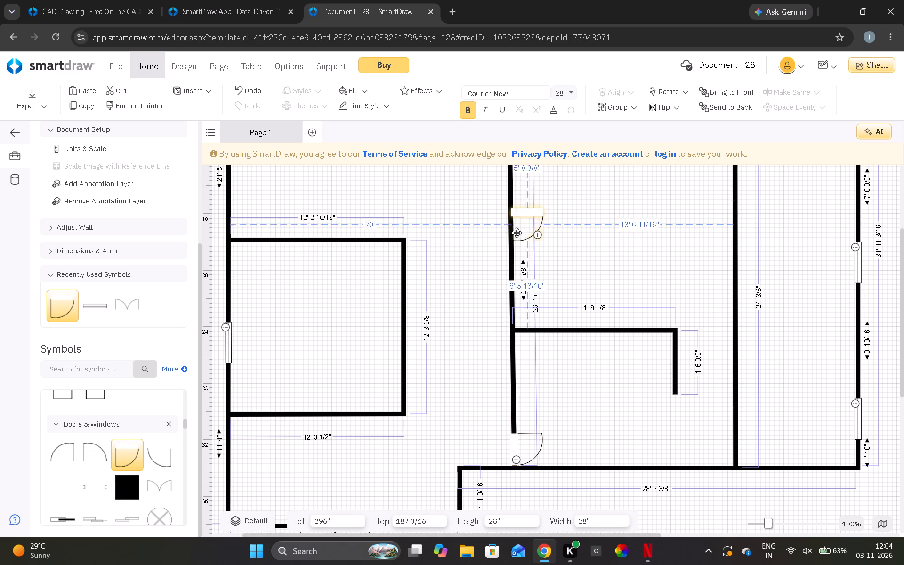
left_click_drag(517, 233, 504, 231)
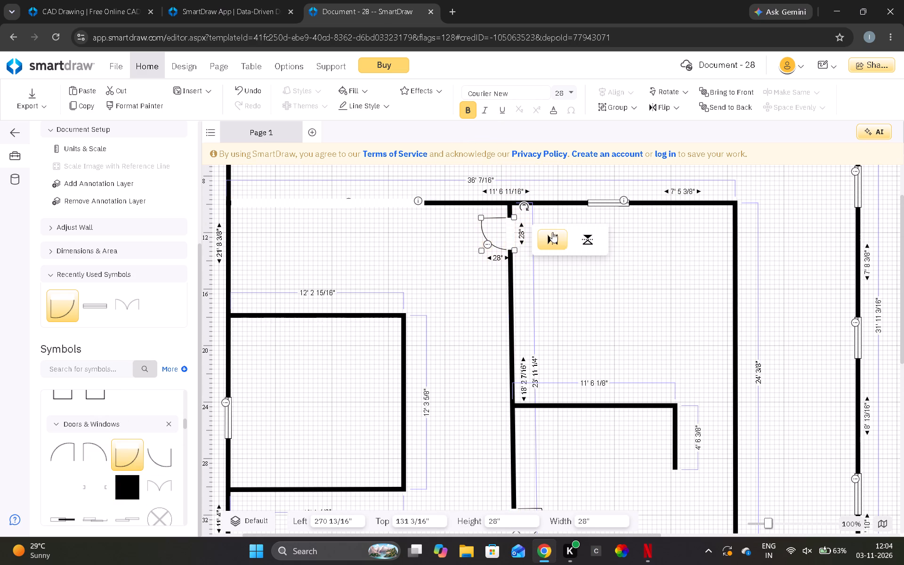
left_click(564, 235)
left_click_drag(535, 238, 536, 228)
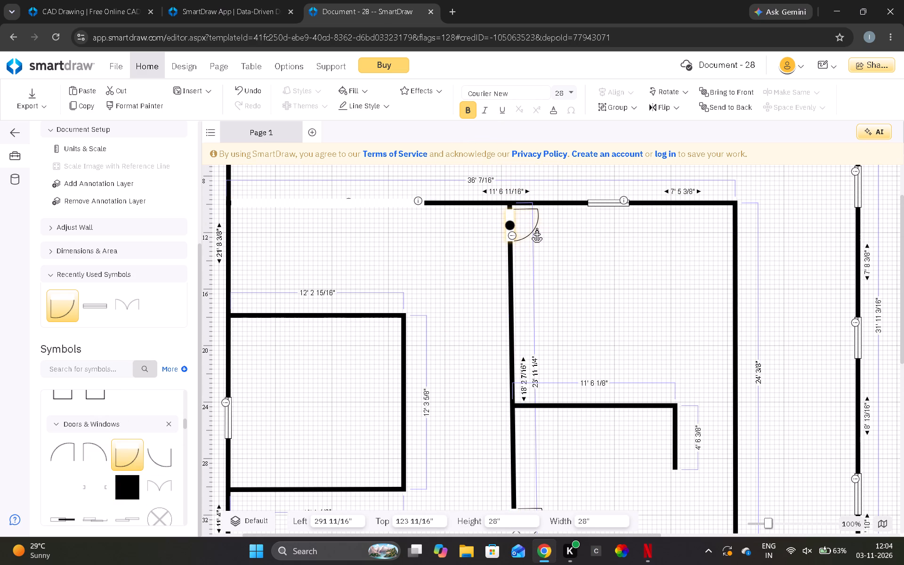
left_click_drag(536, 228, 536, 228)
Draw a wall about 15 ft 10 in long from the slanted partition to the right interior wall, above the L-shaped wall.
scroll(579, 292, "down", 1)
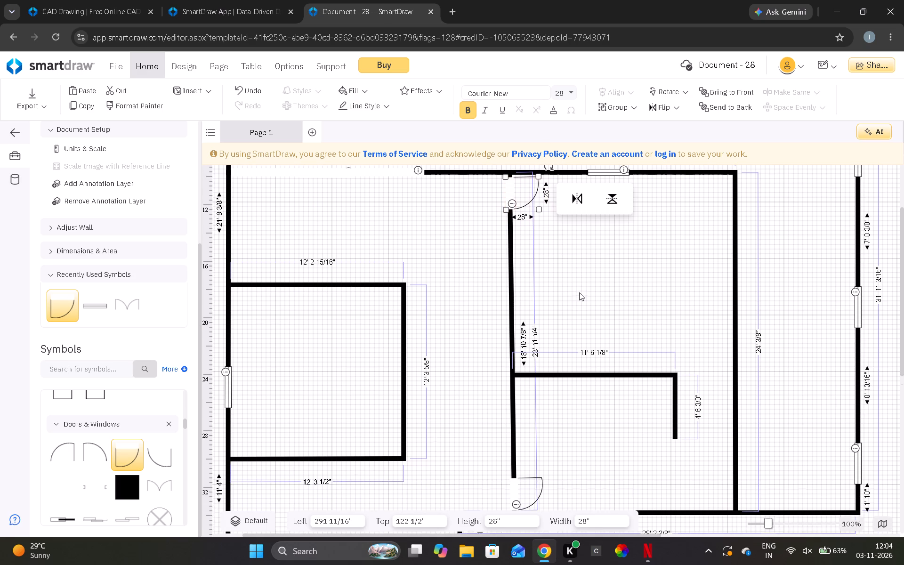
scroll(579, 292, "down", 1)
scroll(107, 317, "up", 1)
scroll(100, 159, "up", 1)
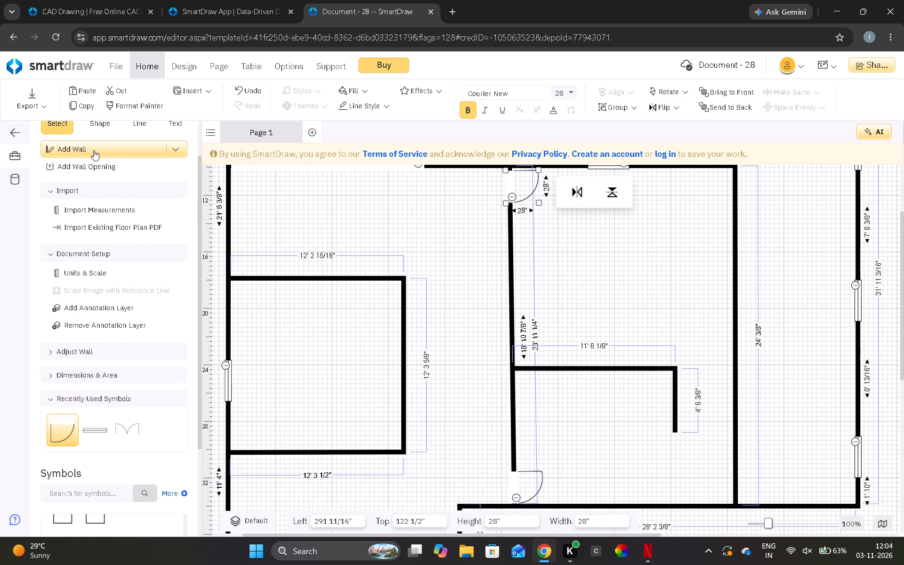
left_click(94, 150)
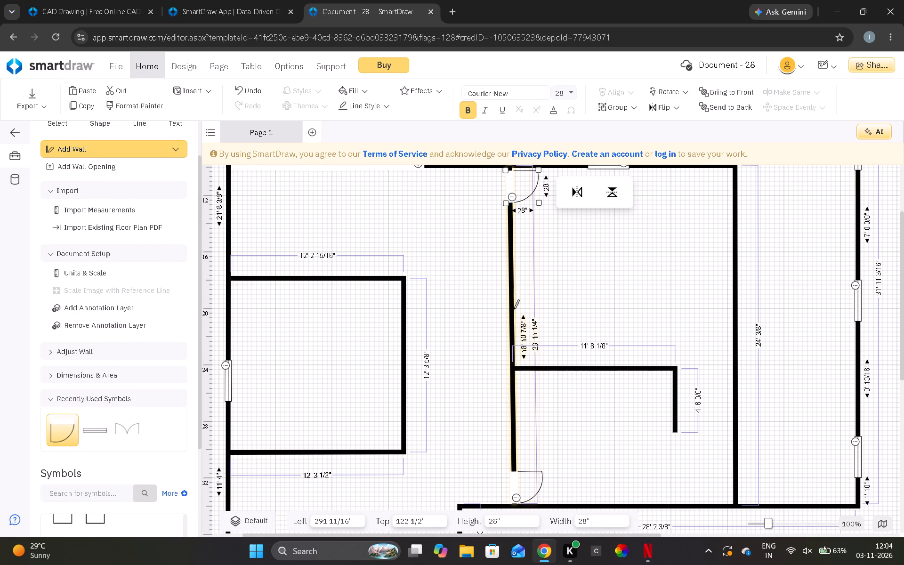
left_click(514, 309)
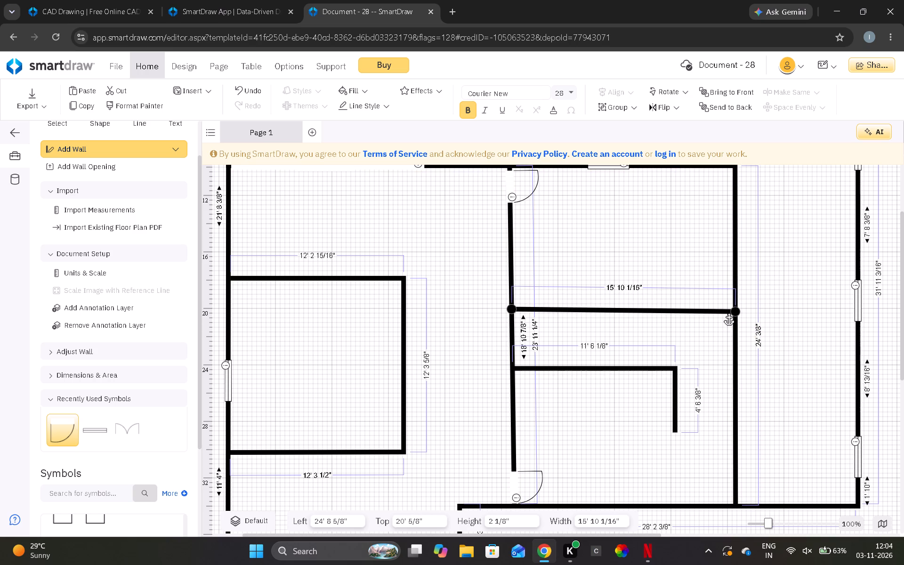
left_click(728, 310)
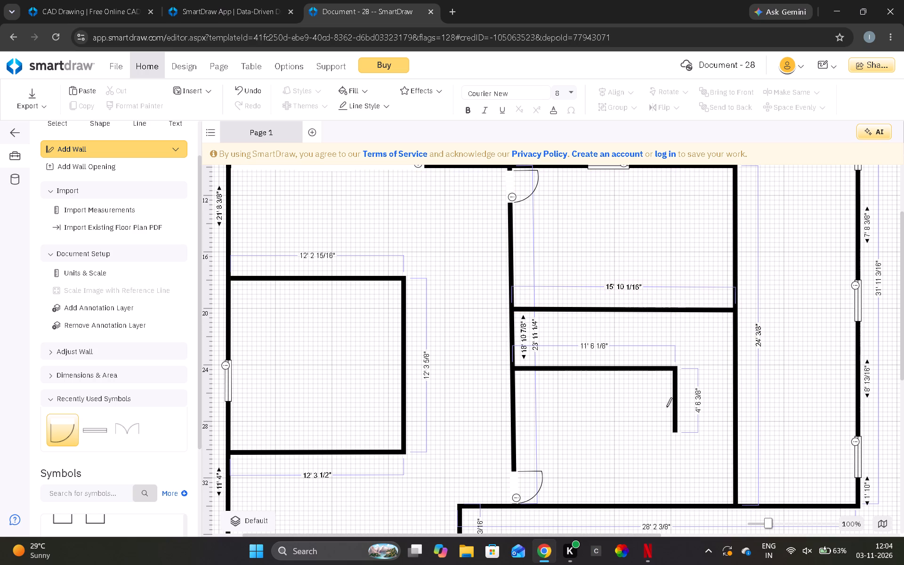
Draw a wall down about 4 ft 8 in from the L-shaped wall's horizontal run, turning left for about 3 ft 1 in.
scroll(666, 407, "down", 1)
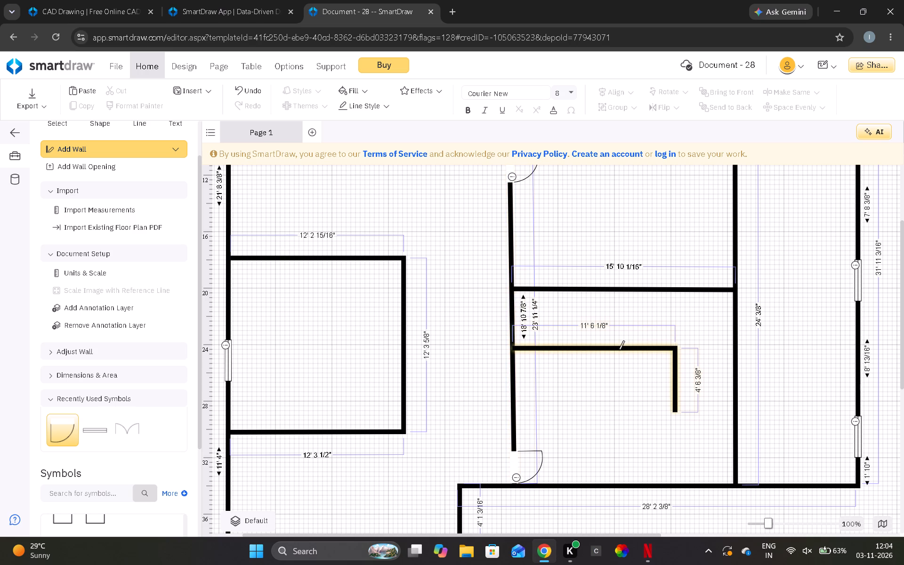
left_click_drag(619, 350, 629, 341)
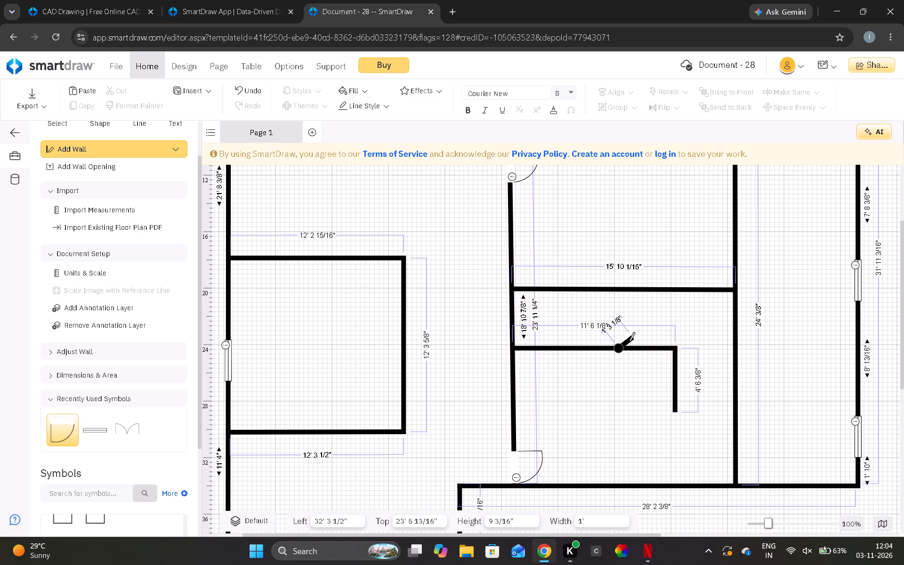
left_click_drag(629, 341, 616, 466)
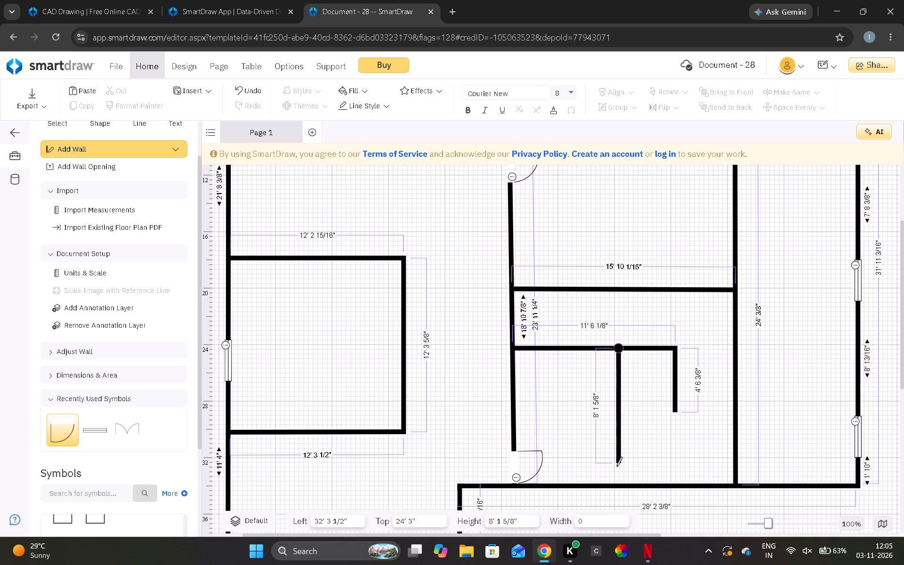
left_click_drag(616, 466, 616, 414)
left_click(616, 414)
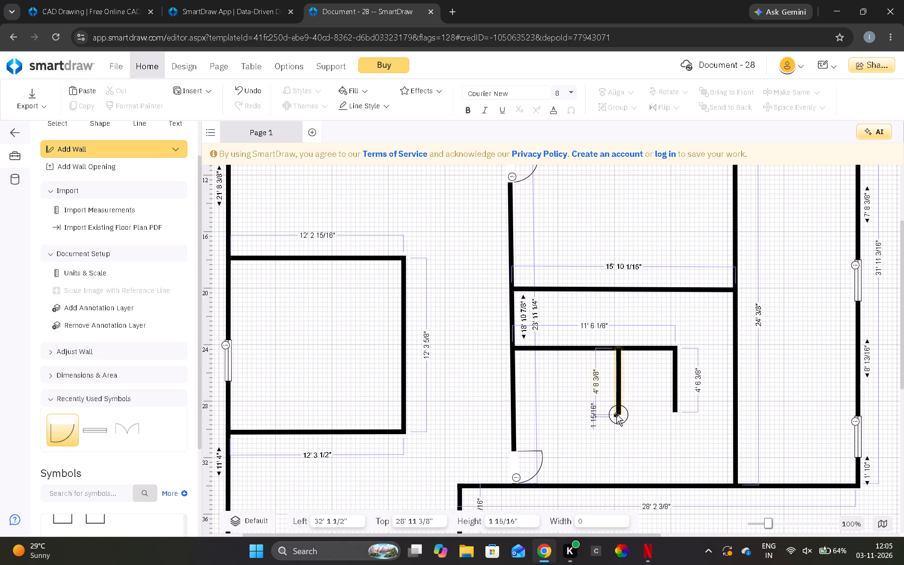
left_click(573, 416)
Look over the floor plan and close the Document - 28 drawing.
scroll(310, 425, "down", 1)
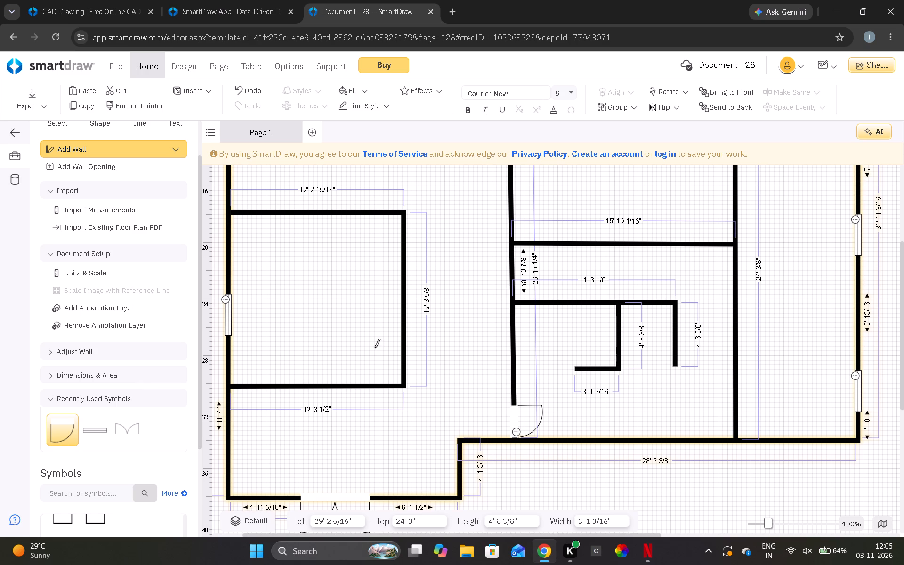
scroll(688, 177, "up", 7)
scroll(688, 177, "right", 3)
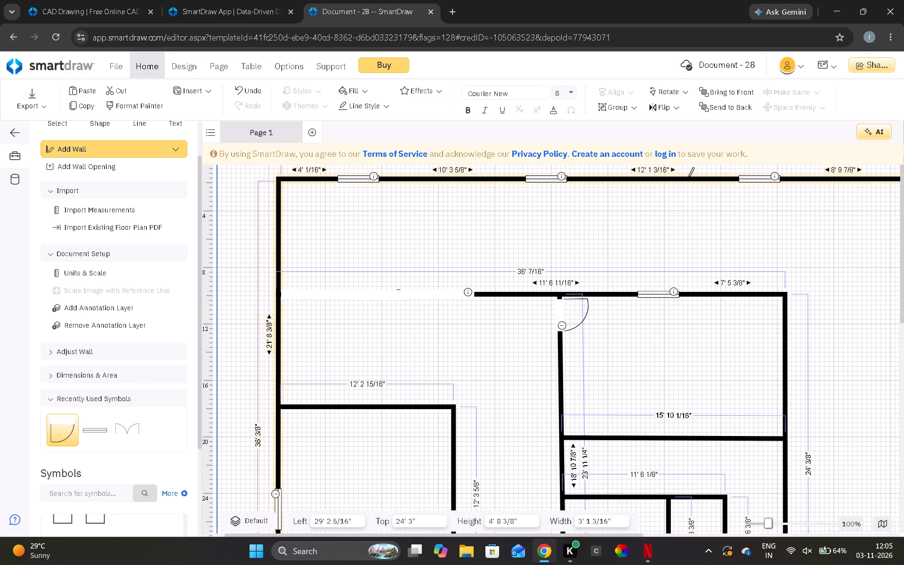
scroll(614, 339, "down", 4)
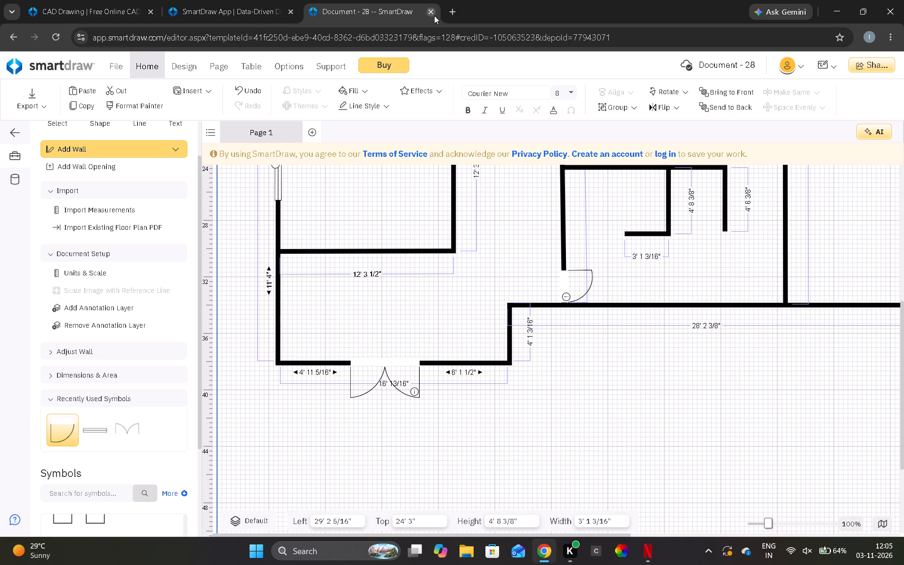
left_click(435, 16)
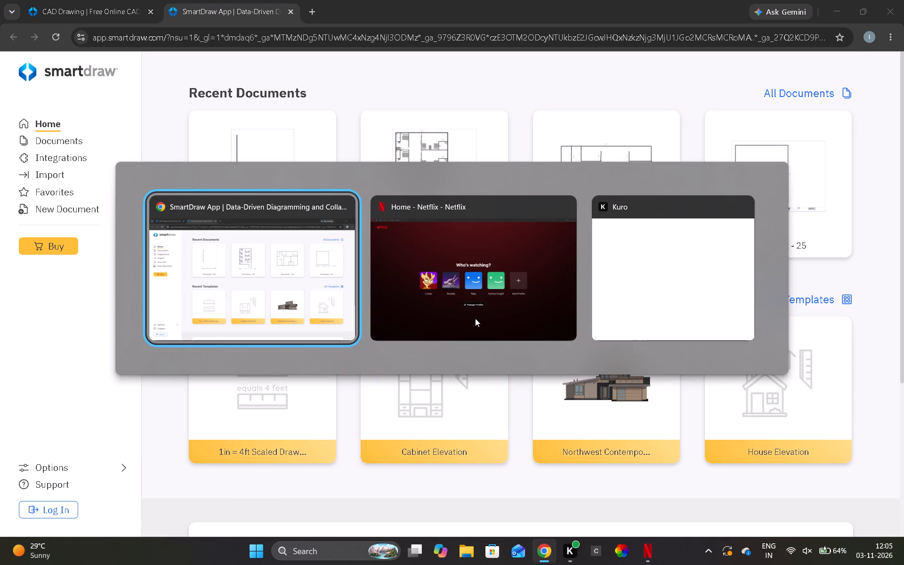
Switch to the Netflix window and close it.
left_click(901, 4)
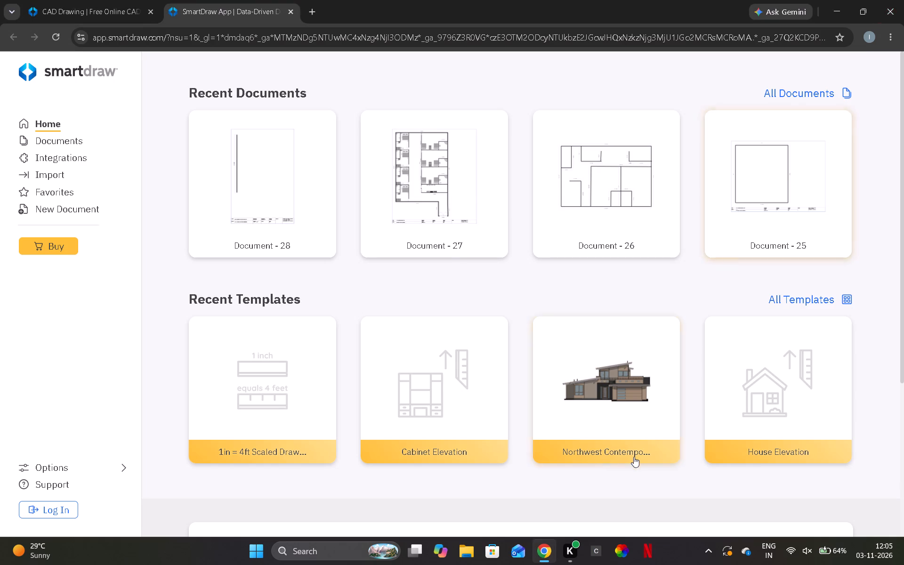
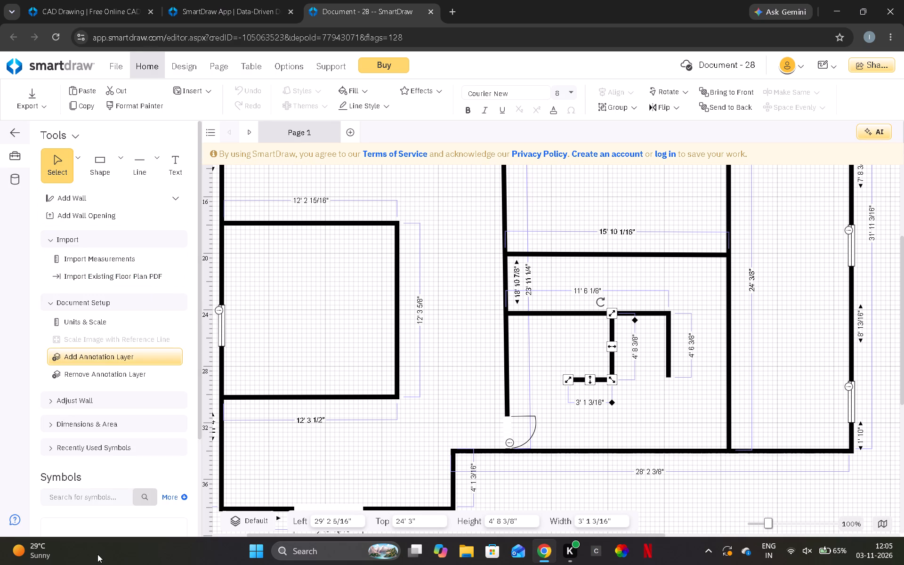
Place a Corner Counter (54" x 51") in the pocket between the 4 ft 8 in wall and its 3 ft 1 in return.
scroll(97, 554, "down", 4)
scroll(110, 468, "down", 2)
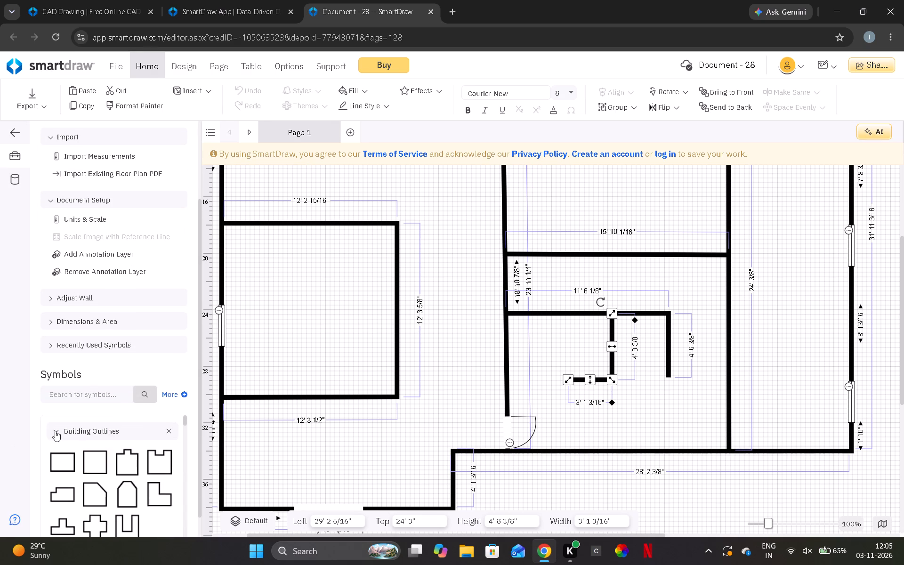
left_click(55, 431)
scroll(103, 448, "down", 7)
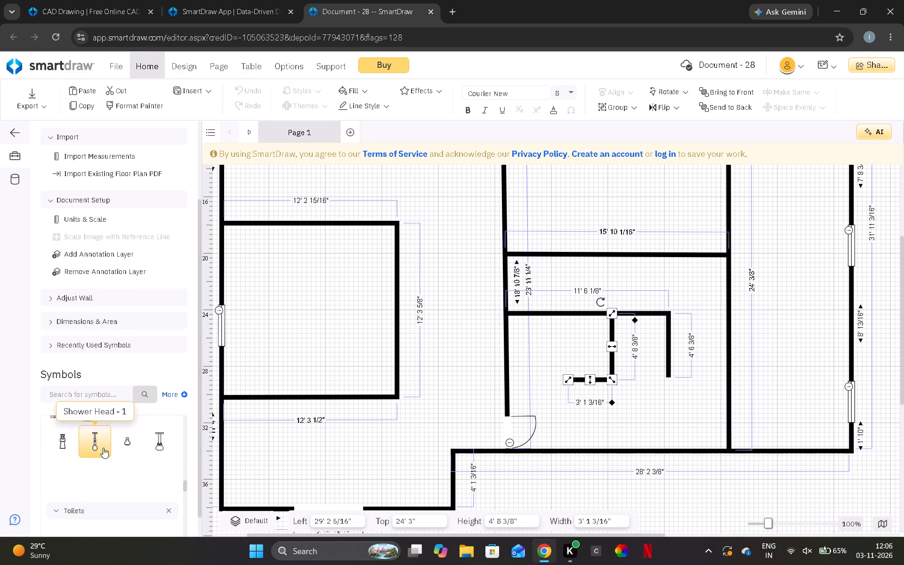
scroll(103, 448, "down", 2)
scroll(103, 448, "up", 5)
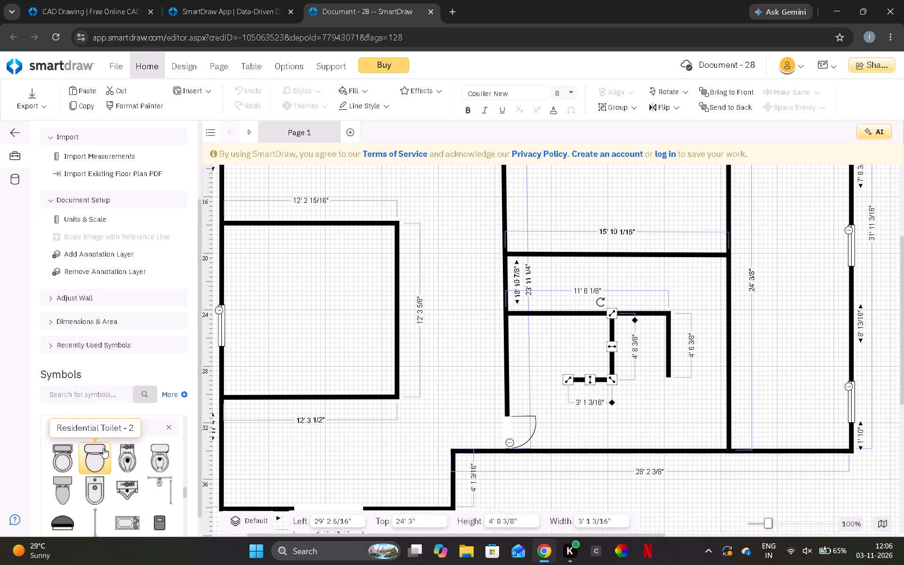
scroll(103, 448, "up", 6)
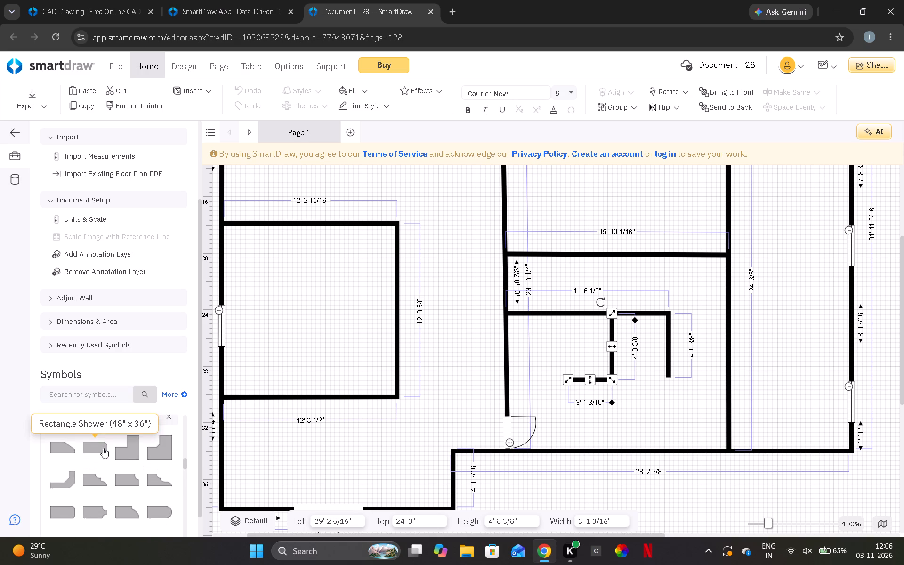
scroll(103, 448, "up", 2)
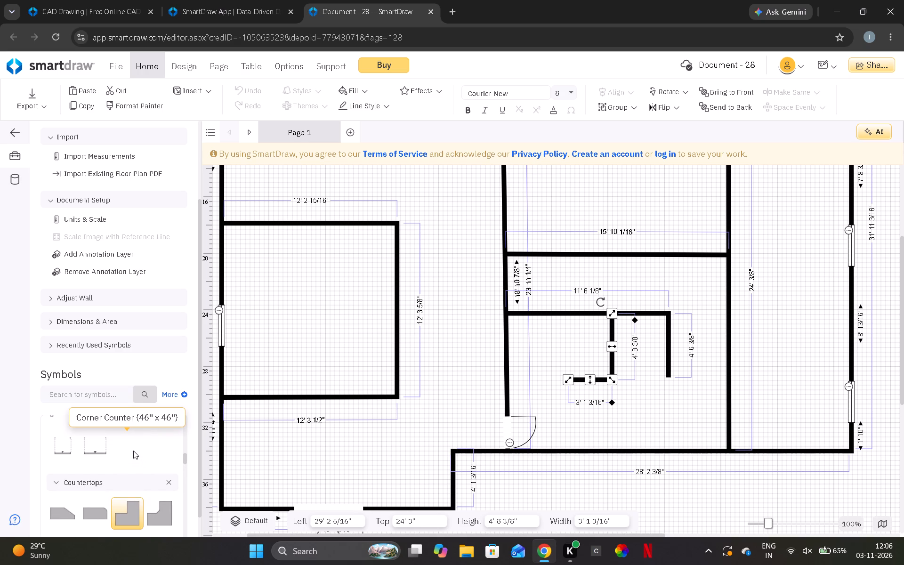
double_click(171, 520)
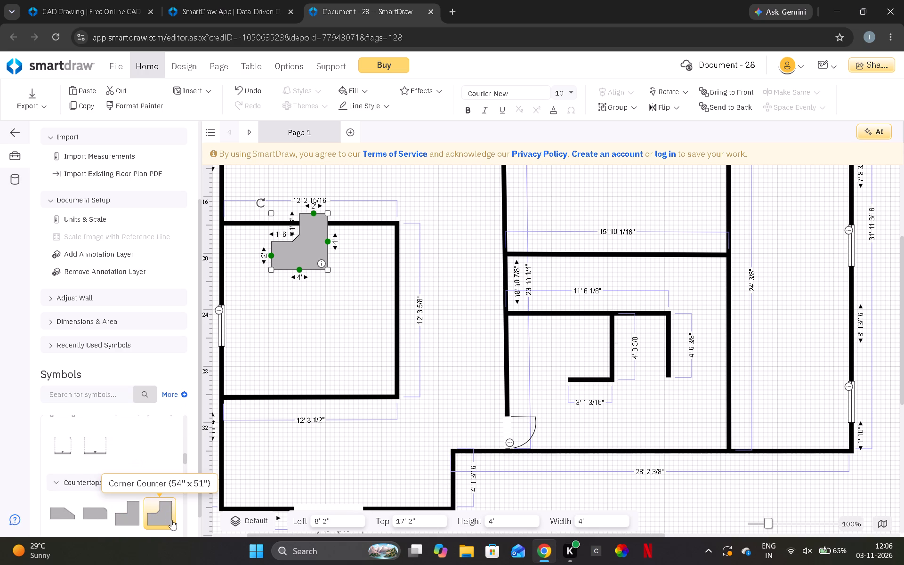
left_click_drag(299, 250, 571, 346)
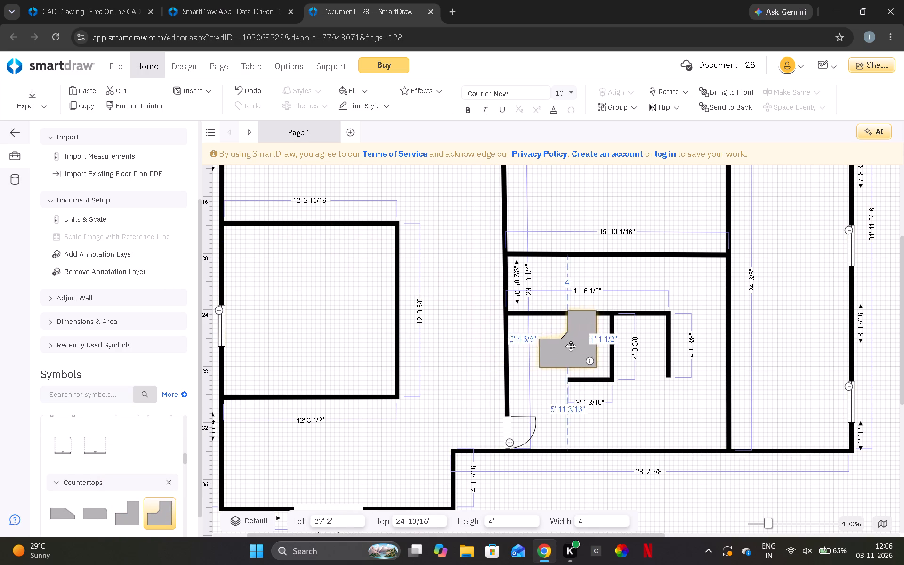
left_click_drag(571, 346, 580, 355)
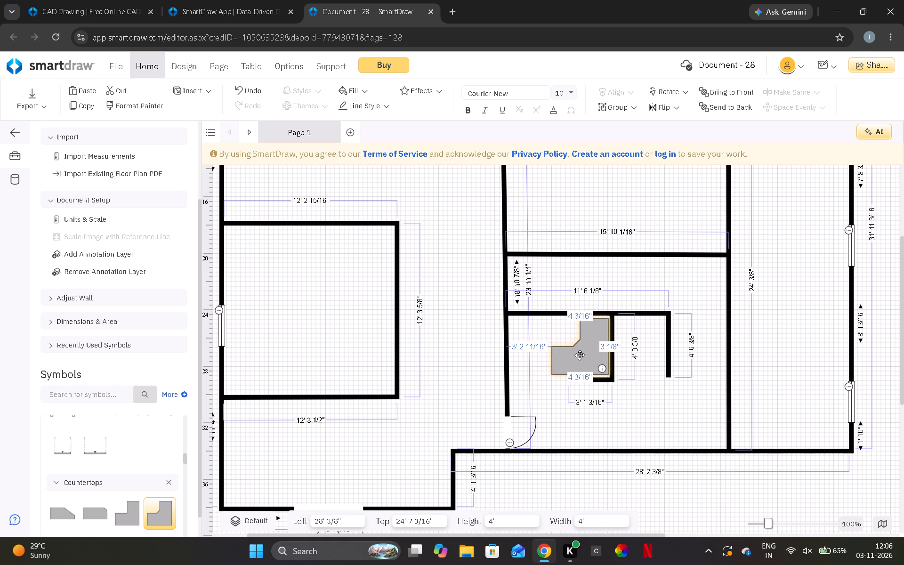
left_click_drag(580, 355, 581, 358)
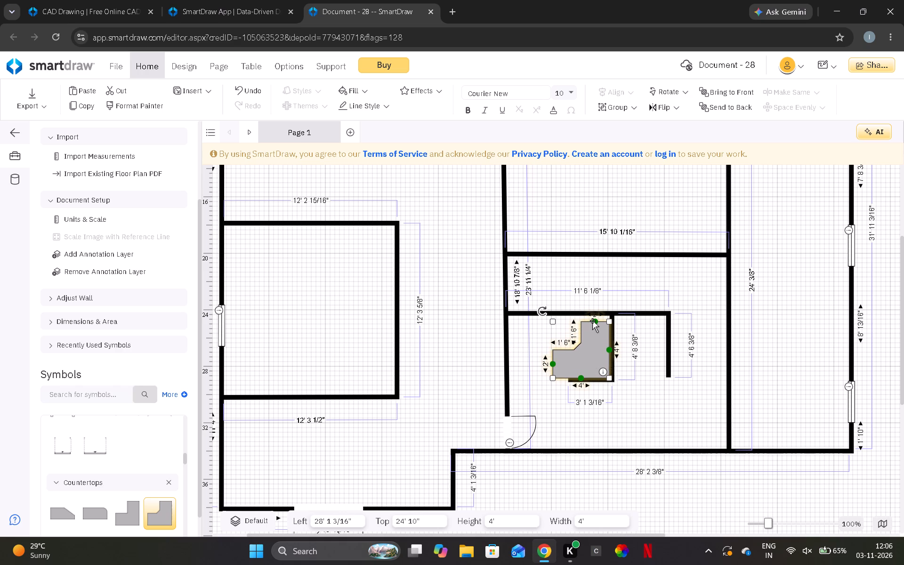
Resize that corner counter to about 4 ft 5 5/8 in high and 2 ft 10 13/16 in wide to fill the wall pocket.
left_click_drag(594, 321, 593, 317)
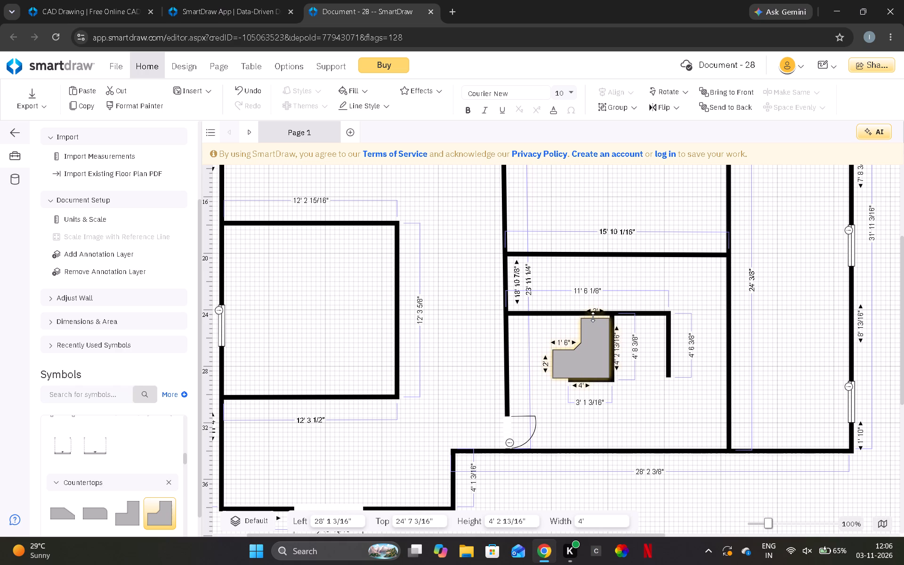
left_click_drag(593, 317, 593, 314)
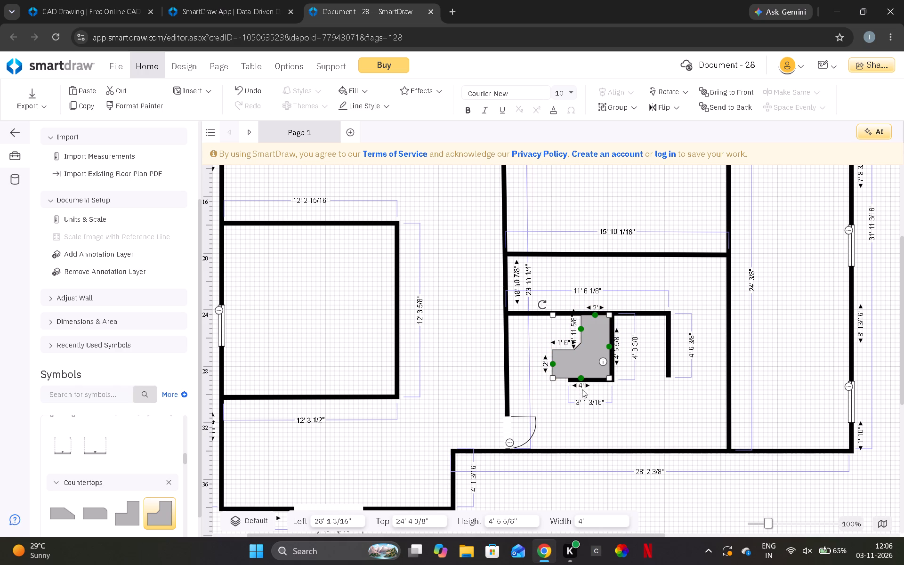
left_click_drag(552, 363, 567, 363)
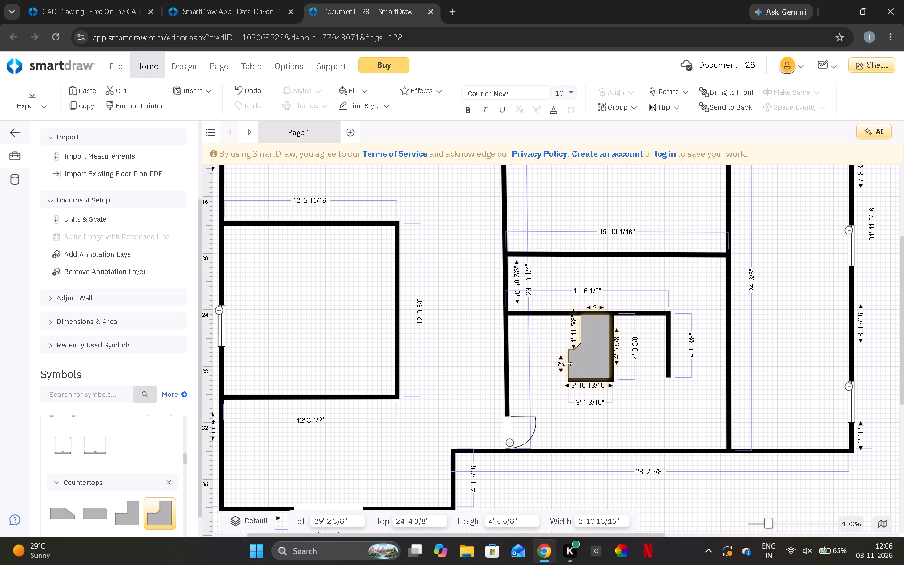
left_click_drag(567, 363, 568, 364)
left_click(517, 364)
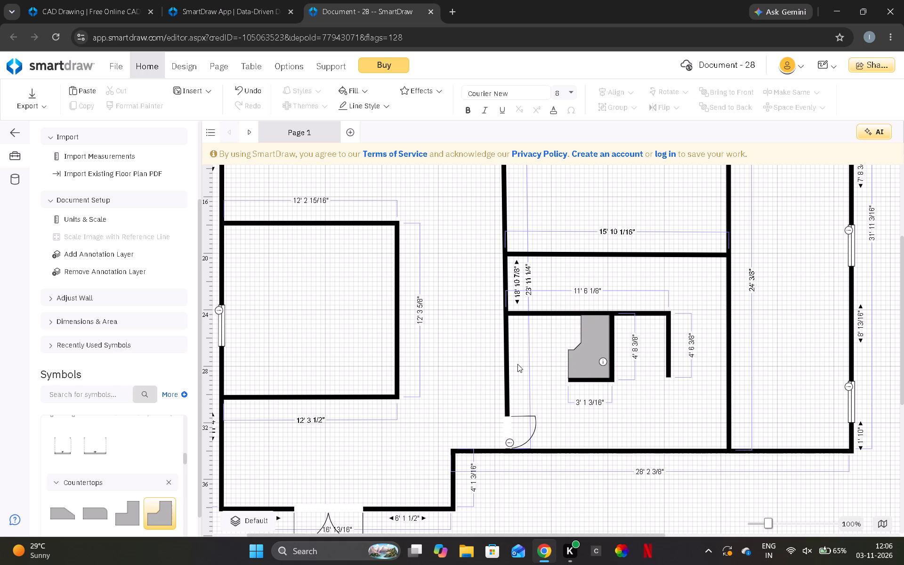
Place a Corner Counter (46" x 46") in the nook between the 4 ft 8 in wall and the L-shaped wall's end leg.
double_click(139, 511)
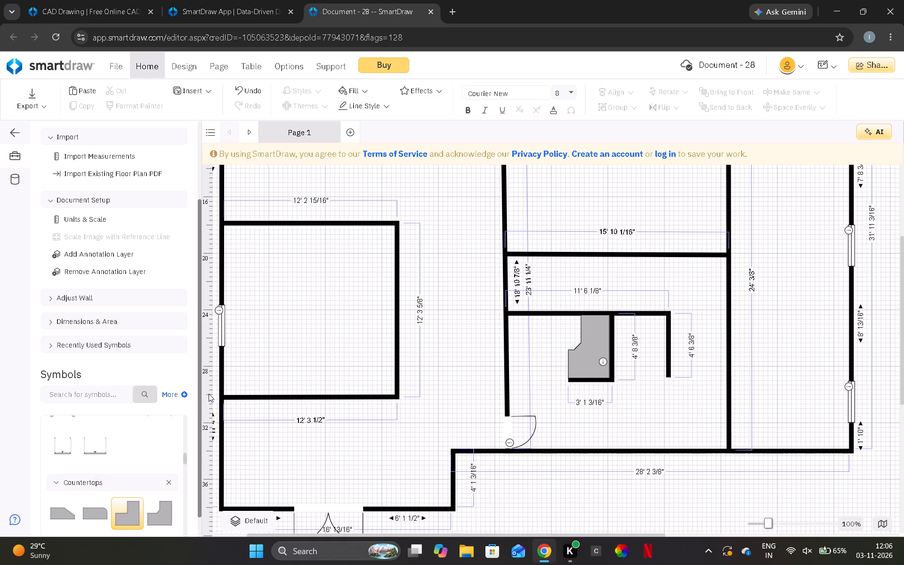
left_click_drag(336, 264, 648, 342)
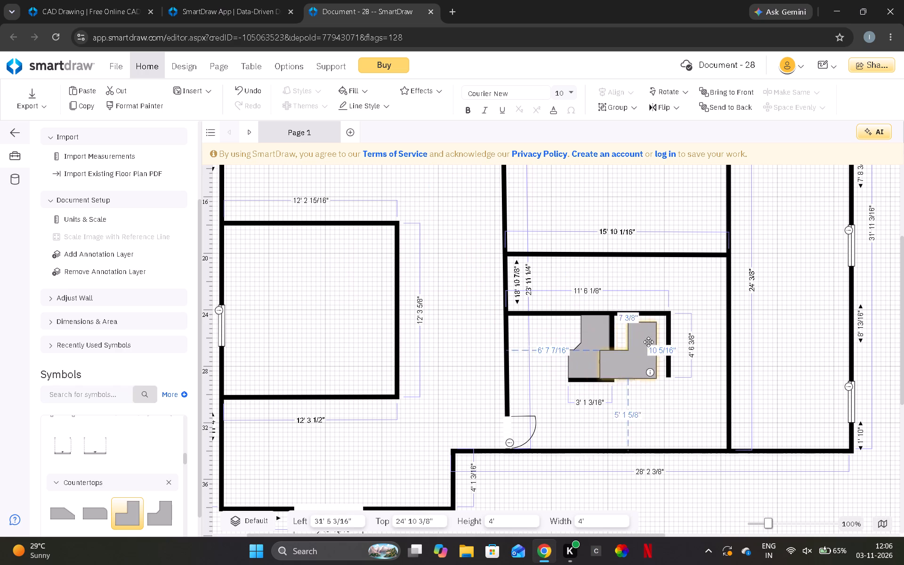
left_click_drag(648, 342, 663, 335)
Rotate the 46" x 46" corner counter to 180° so its legs run along the nook's upper and side walls.
left_click_drag(620, 304, 690, 310)
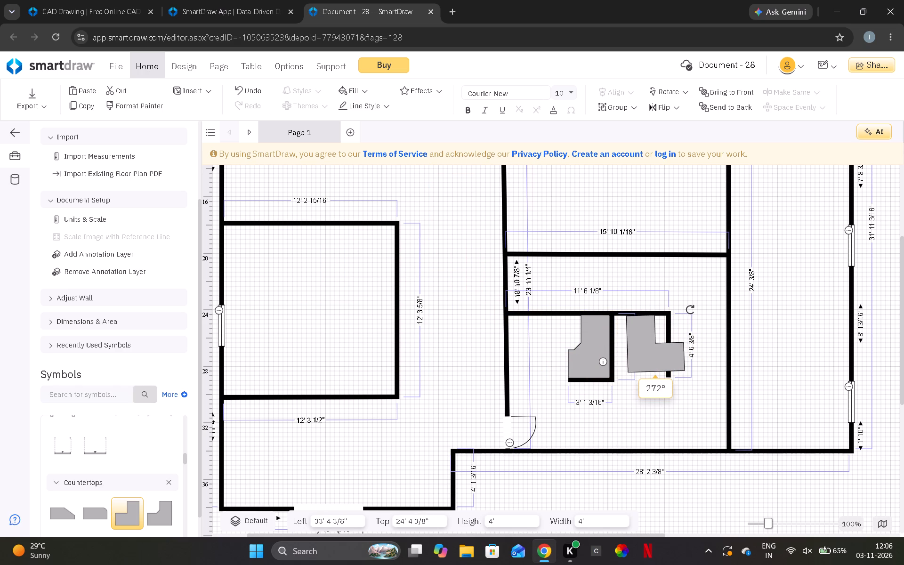
left_click_drag(690, 310, 692, 312)
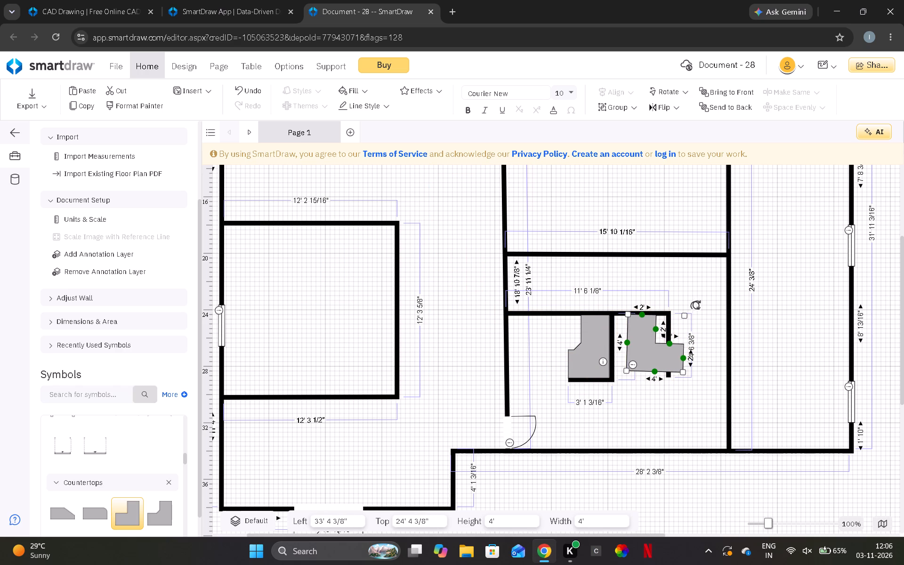
left_click_drag(697, 306, 686, 350)
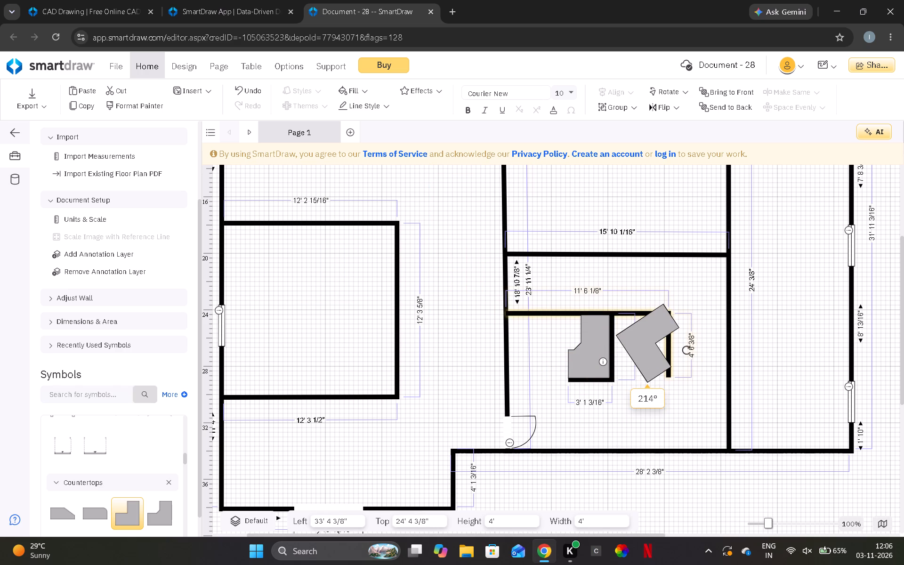
left_click_drag(686, 350, 671, 359)
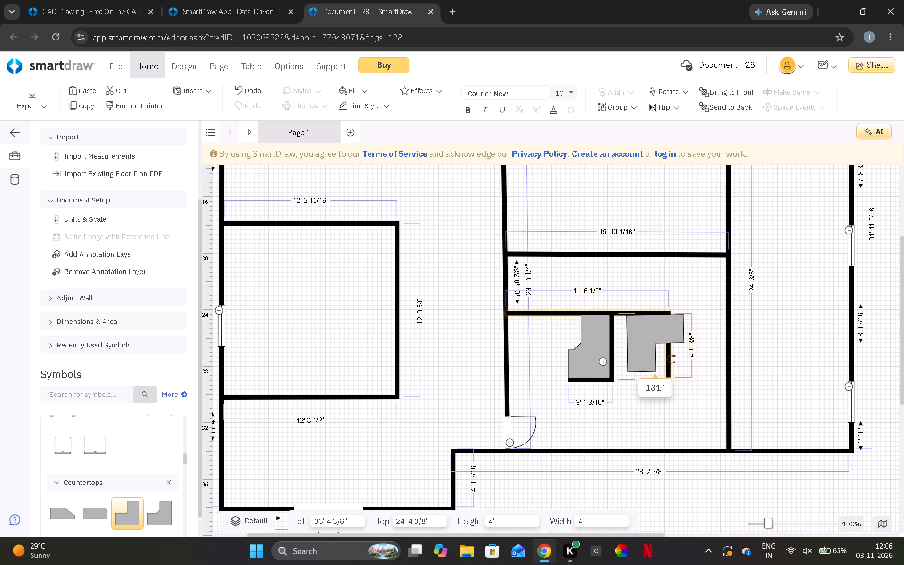
left_click_drag(671, 359, 672, 360)
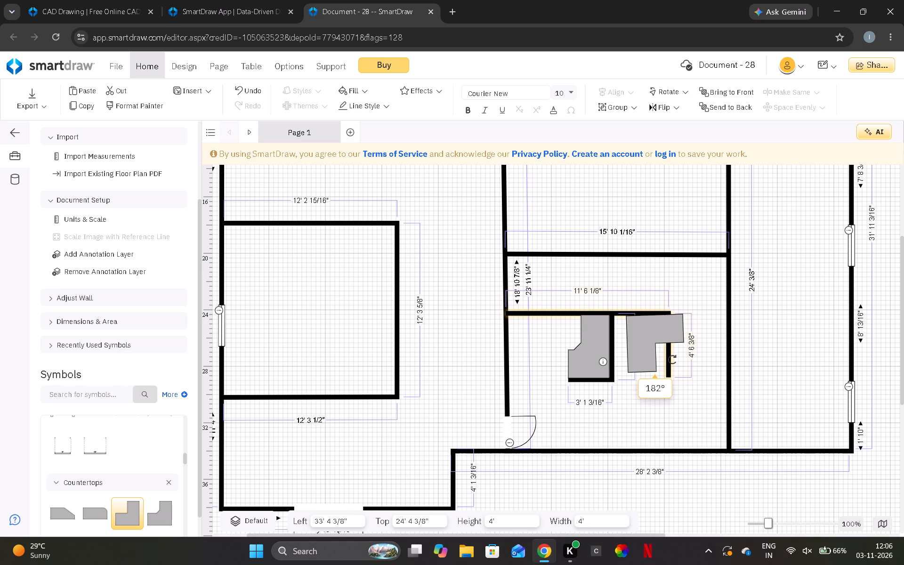
left_click_drag(672, 360, 672, 361)
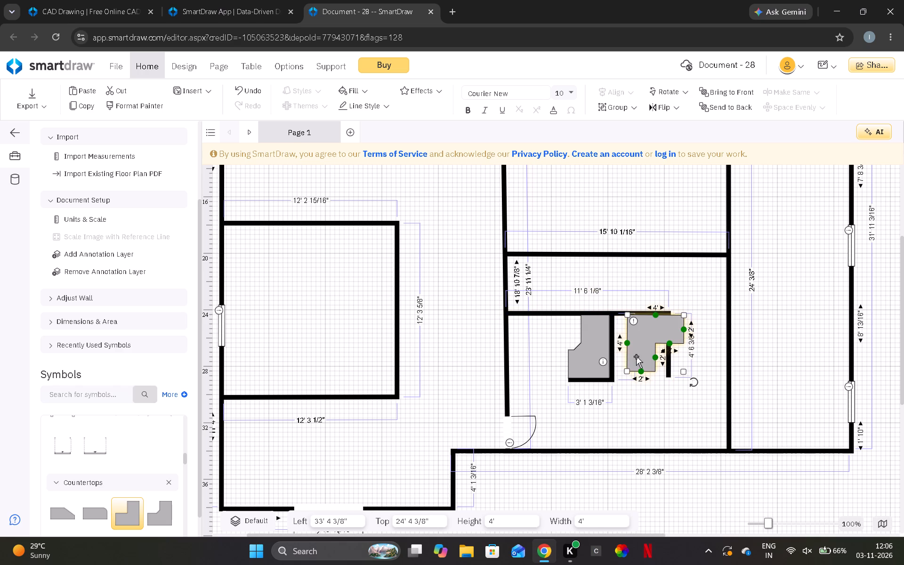
Set the rotated counter against the 4 ft 8 in wall, narrow it to about 3 ft 6 13/16 in, and slim its vertical leg.
left_click_drag(634, 354, 626, 355)
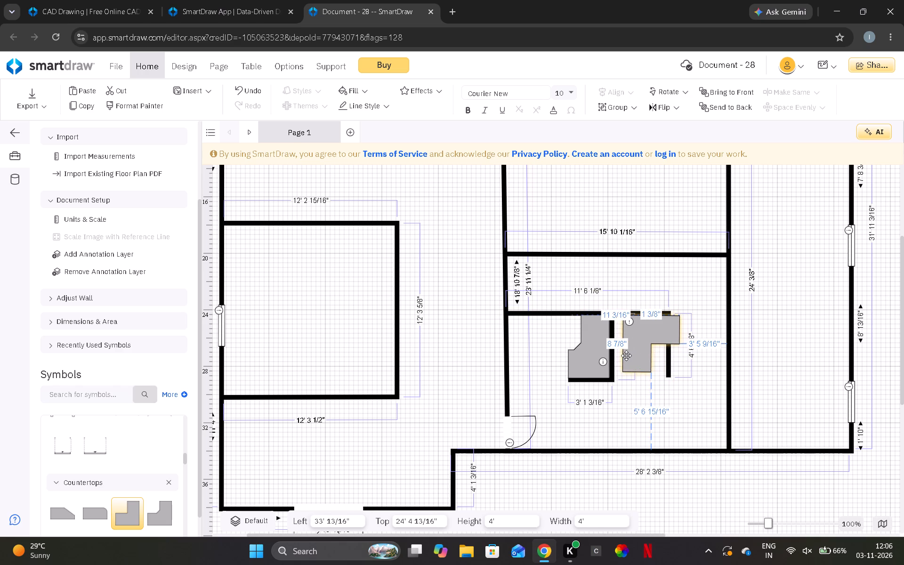
left_click_drag(626, 355, 622, 355)
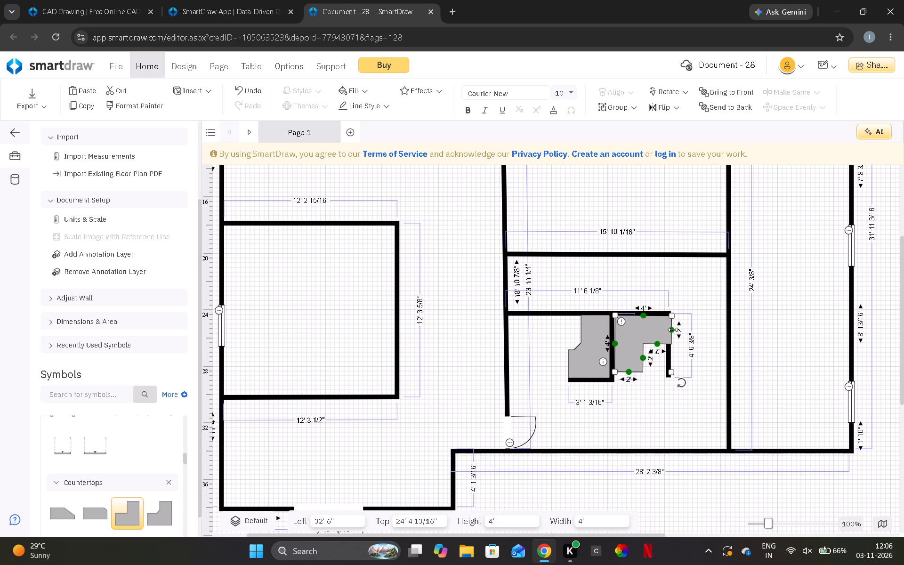
left_click_drag(673, 330, 665, 332)
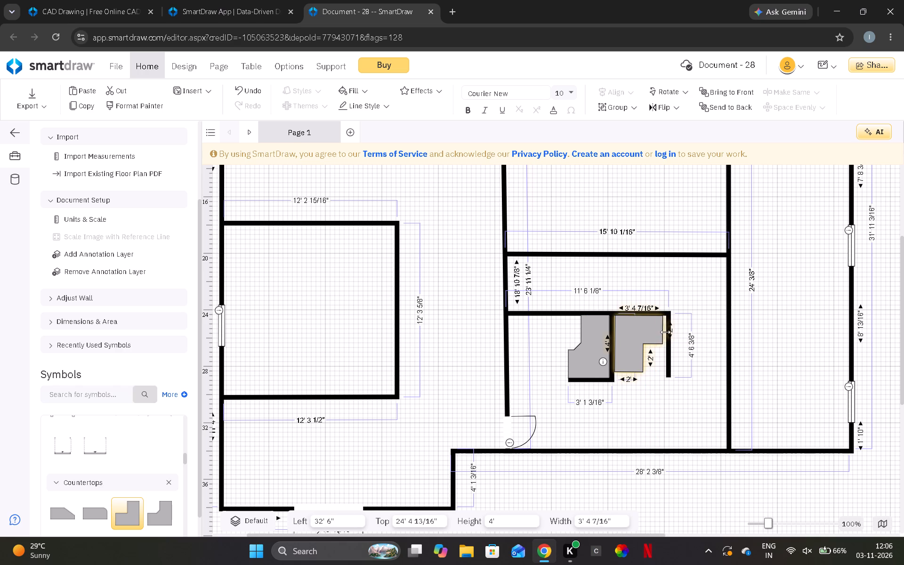
left_click_drag(665, 332, 668, 330)
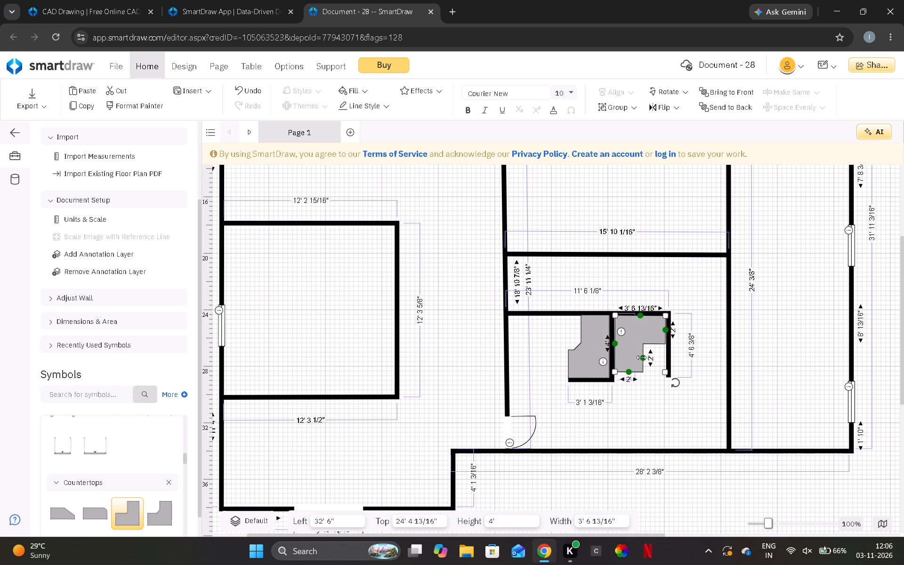
left_click_drag(641, 357, 626, 356)
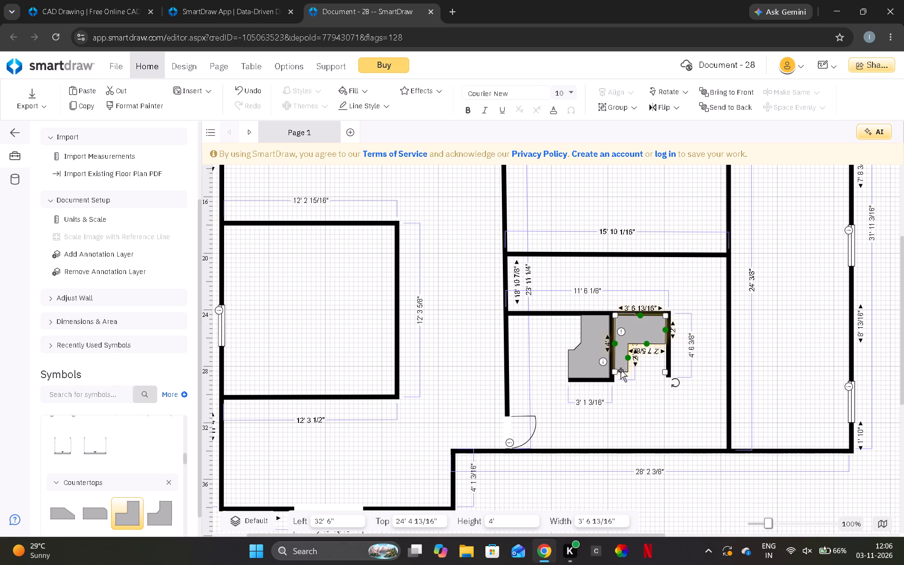
Shift the rotated counter down slightly, extend its height to about 4 ft 3 5/8 in, and slim its horizontal leg.
left_click(620, 371)
left_click_drag(620, 371, 620, 379)
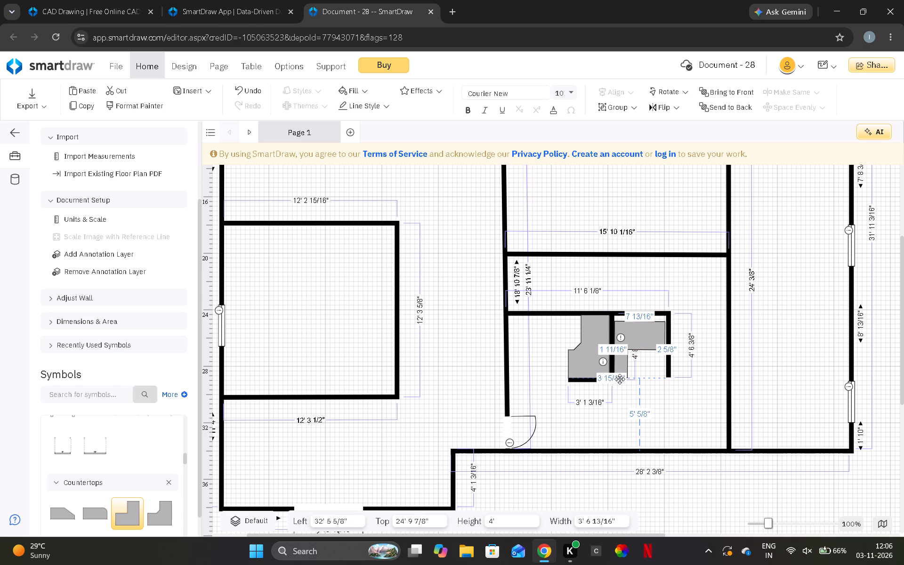
left_click_drag(620, 379, 620, 380)
left_click(622, 367)
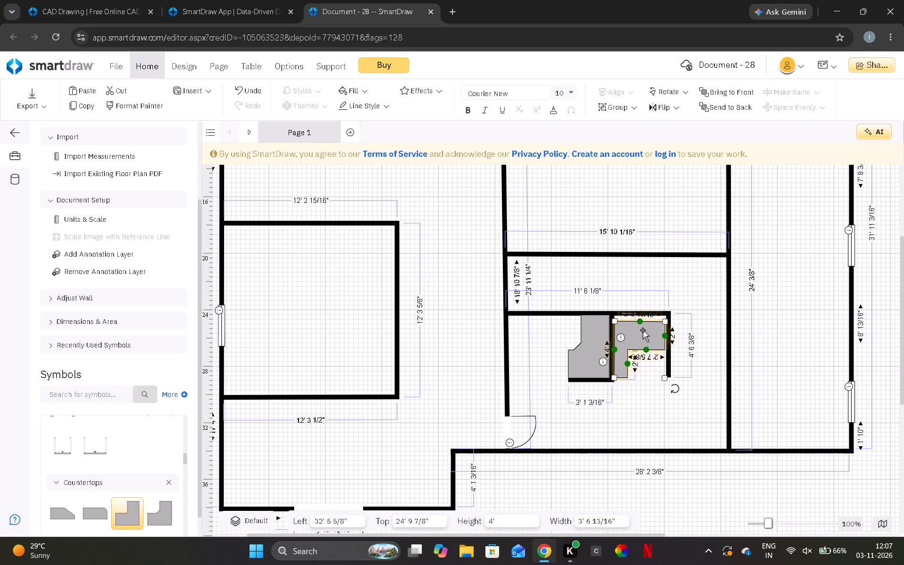
left_click_drag(641, 323, 641, 319)
left_click_drag(648, 348, 647, 339)
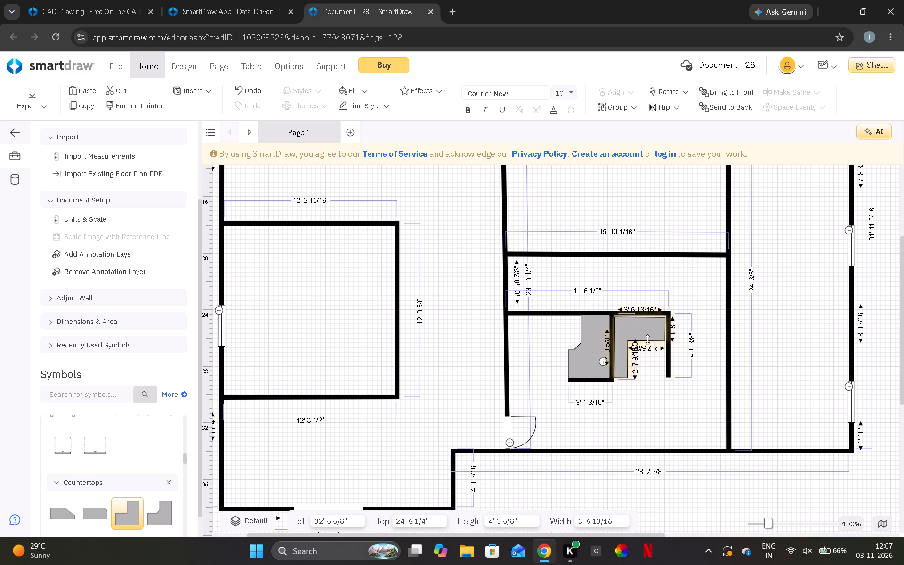
left_click_drag(647, 339, 647, 330)
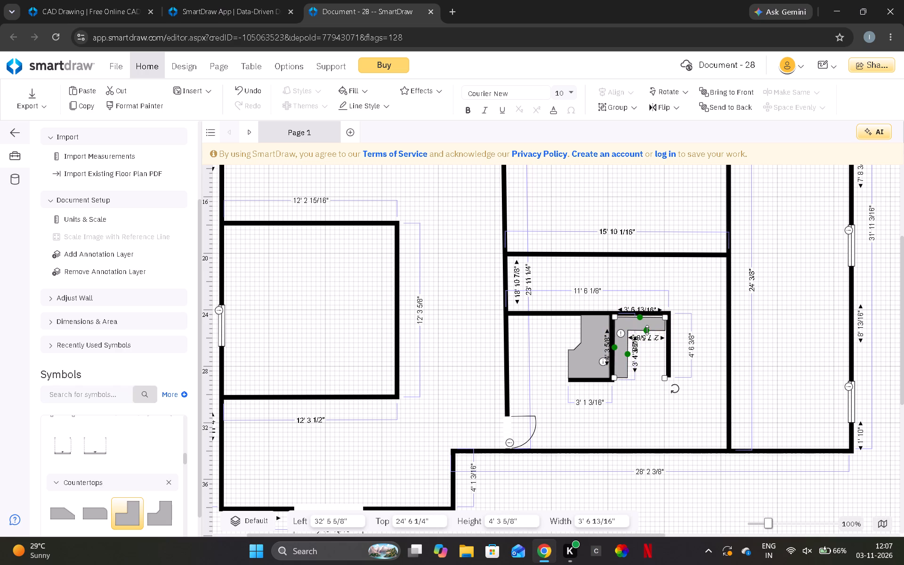
Fit the rotated corner counter tightly into its nook at about 4' 7 1/8" high and 3' 6 11/16" wide, slimming its horizontal leg slightly.
left_click(614, 377)
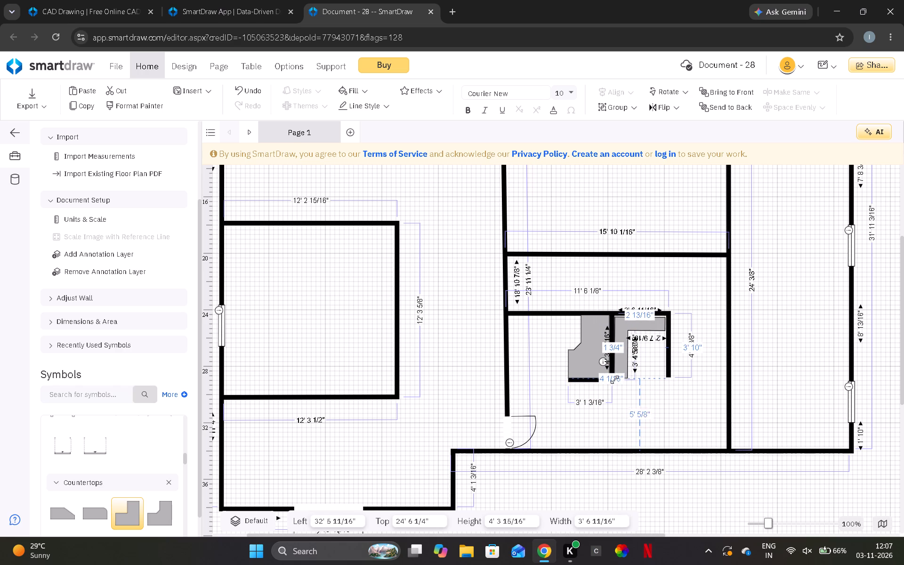
left_click(640, 316)
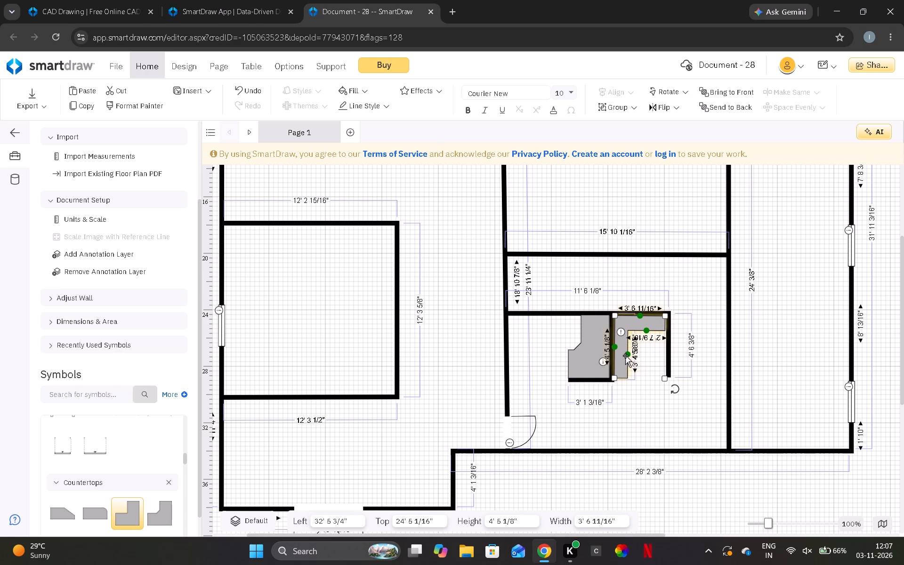
left_click(618, 378)
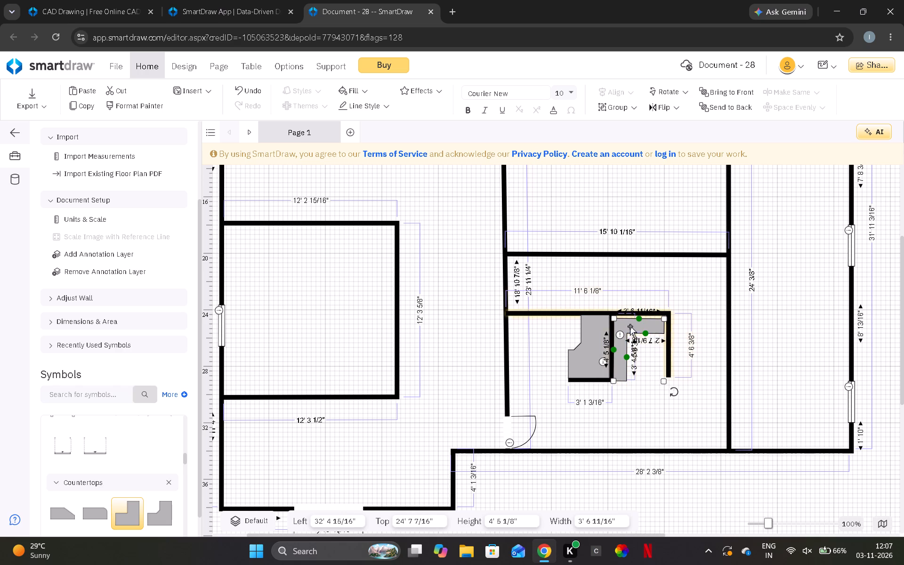
left_click(640, 319)
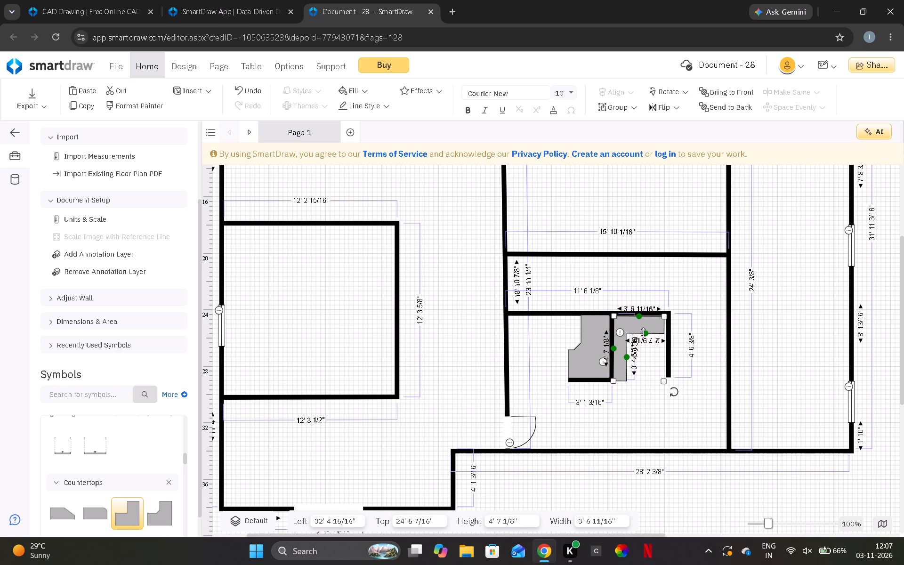
left_click_drag(643, 332, 657, 331)
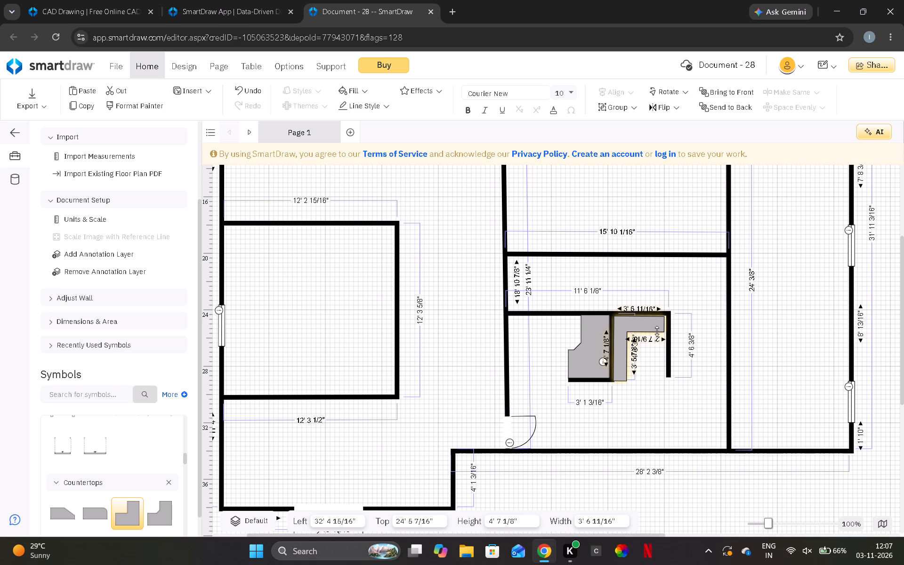
left_click_drag(657, 331, 657, 331)
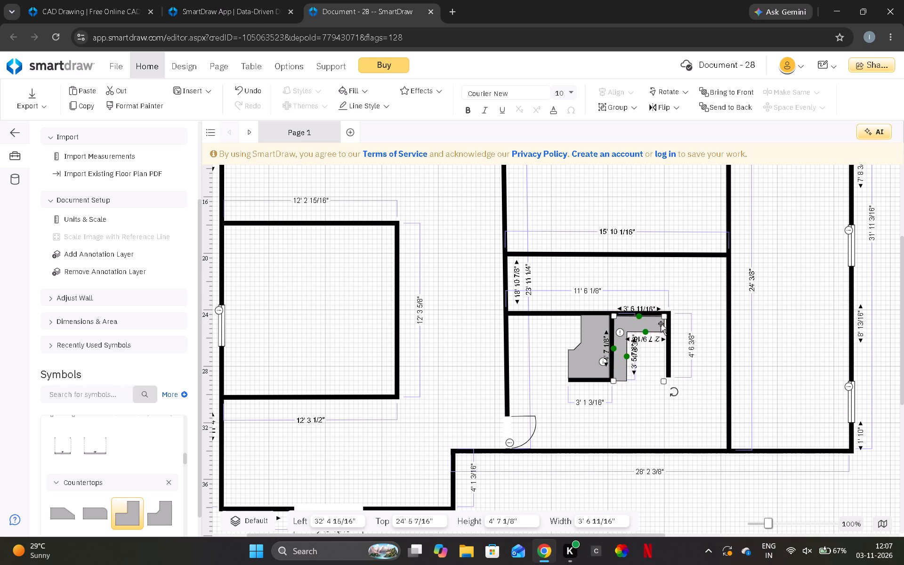
left_click(646, 395)
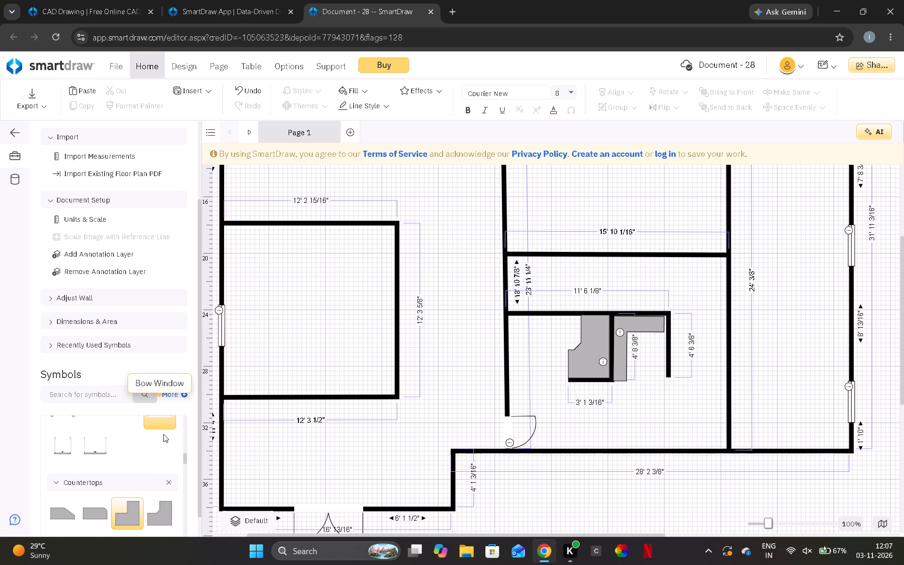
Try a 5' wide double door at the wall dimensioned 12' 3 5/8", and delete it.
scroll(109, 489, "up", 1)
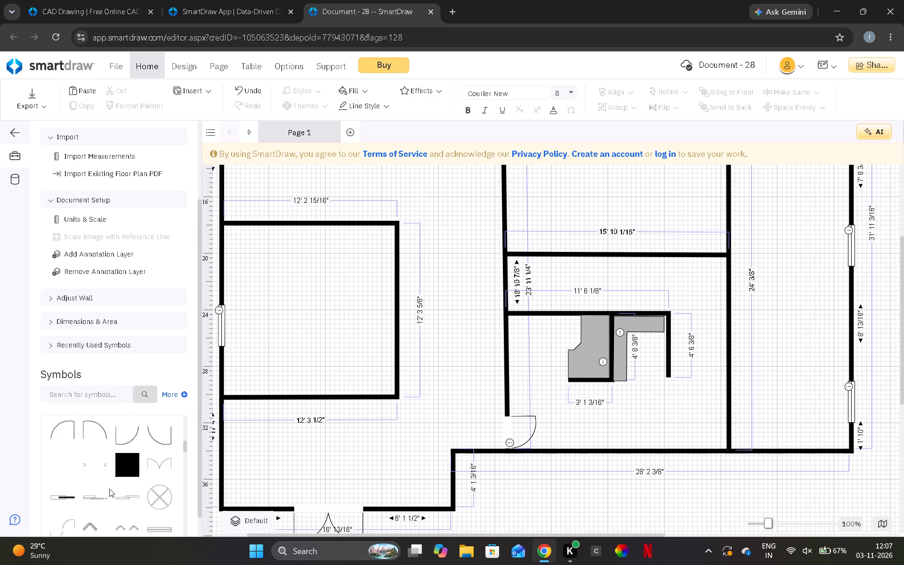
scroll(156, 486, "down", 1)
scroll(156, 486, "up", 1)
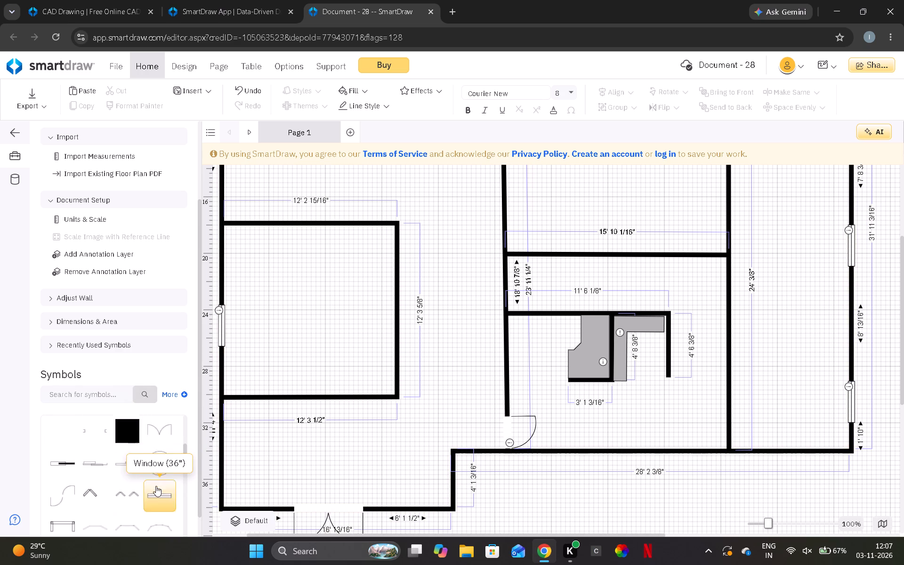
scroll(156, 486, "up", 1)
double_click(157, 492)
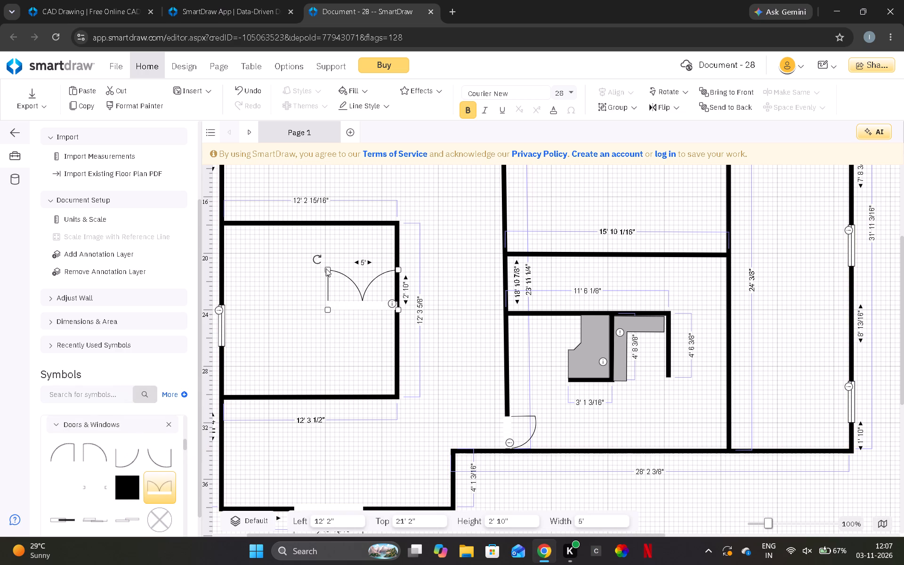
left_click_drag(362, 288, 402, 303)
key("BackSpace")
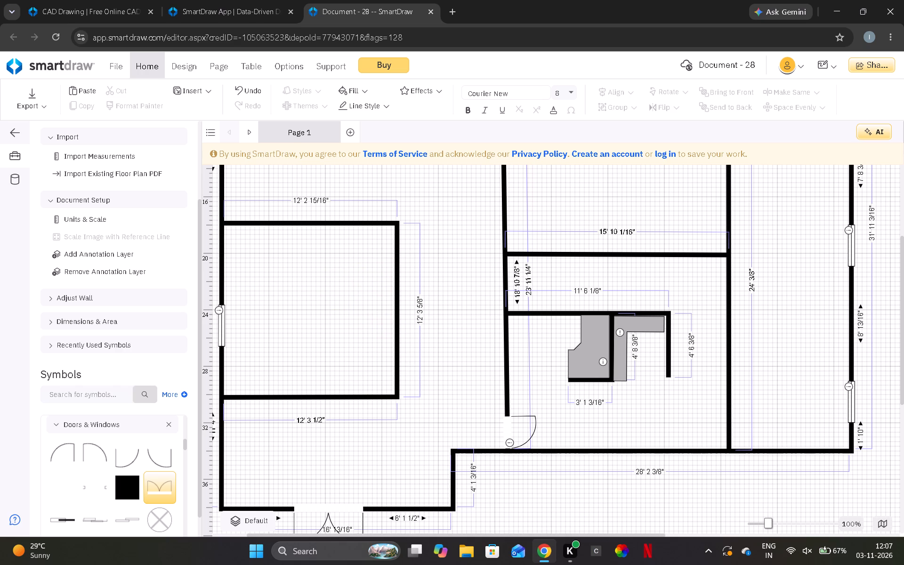
Place a Door (28") in the upper wall of the roughly 12' square room, near the exterior wall corner.
scroll(129, 486, "down", 1)
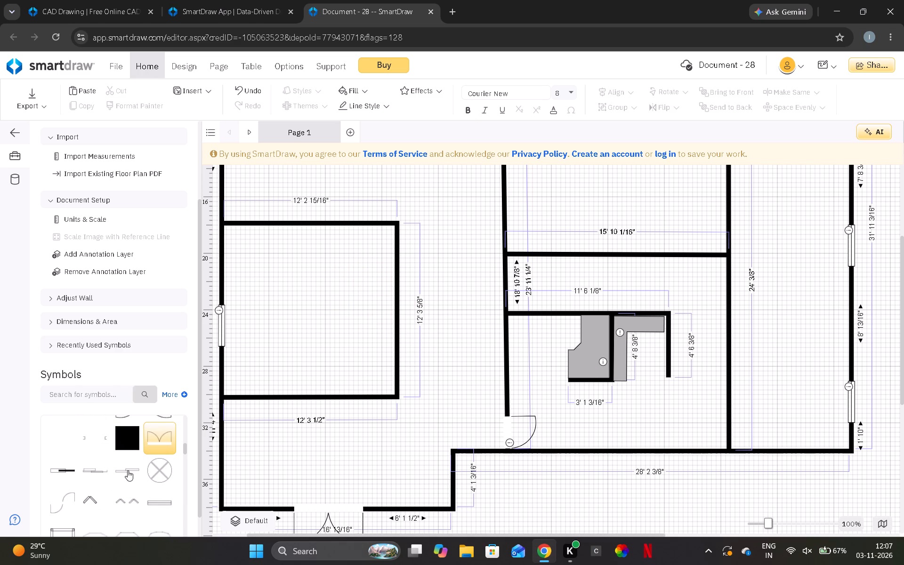
left_click(128, 470)
scroll(124, 460, "up", 1)
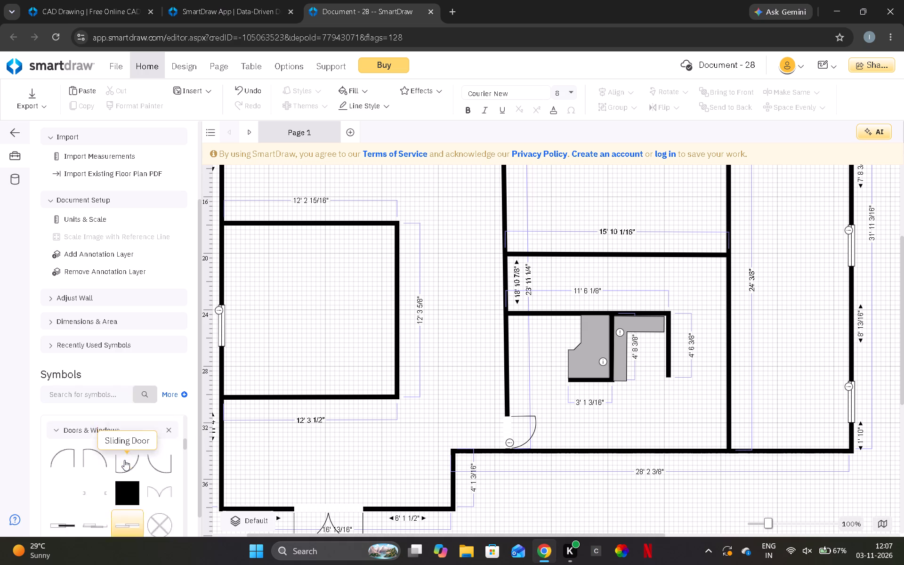
scroll(124, 460, "up", 1)
double_click(94, 487)
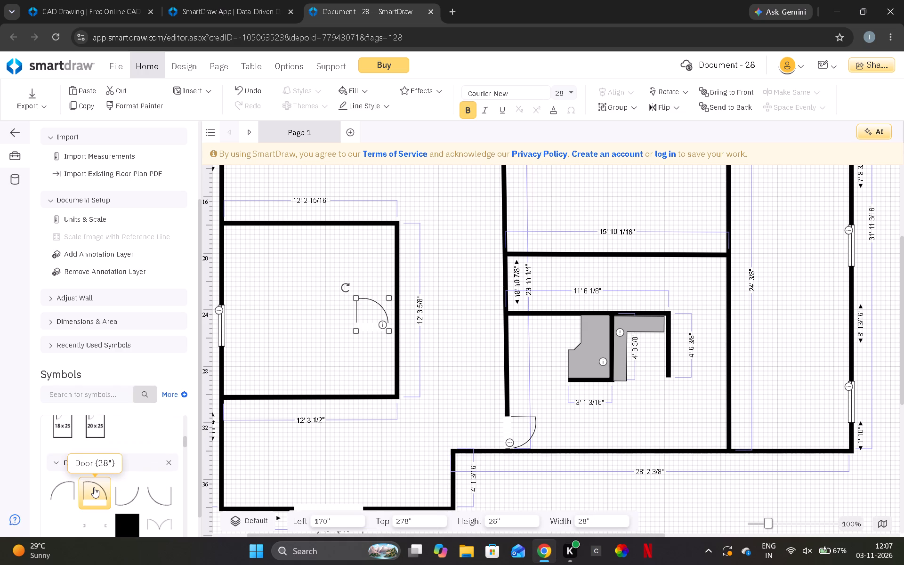
left_click_drag(370, 324, 266, 227)
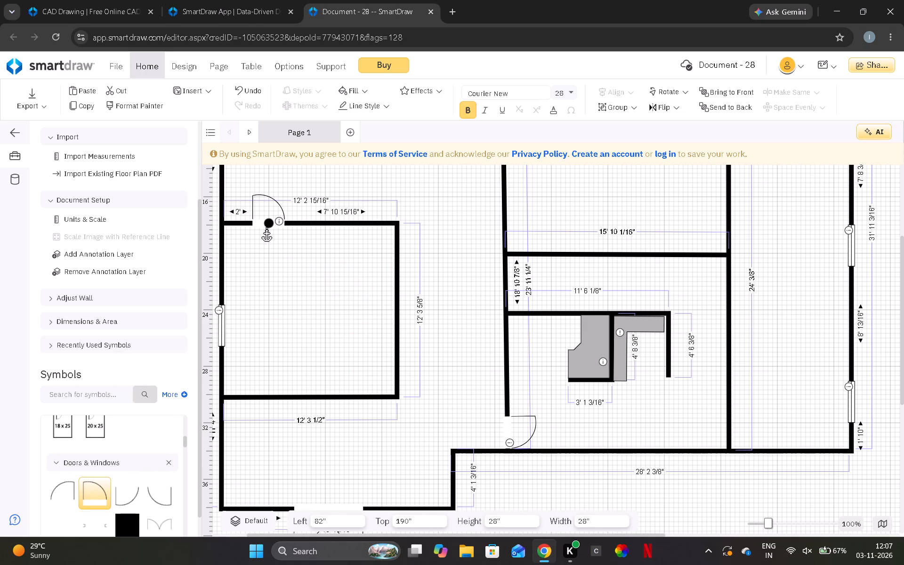
left_click_drag(266, 227, 238, 233)
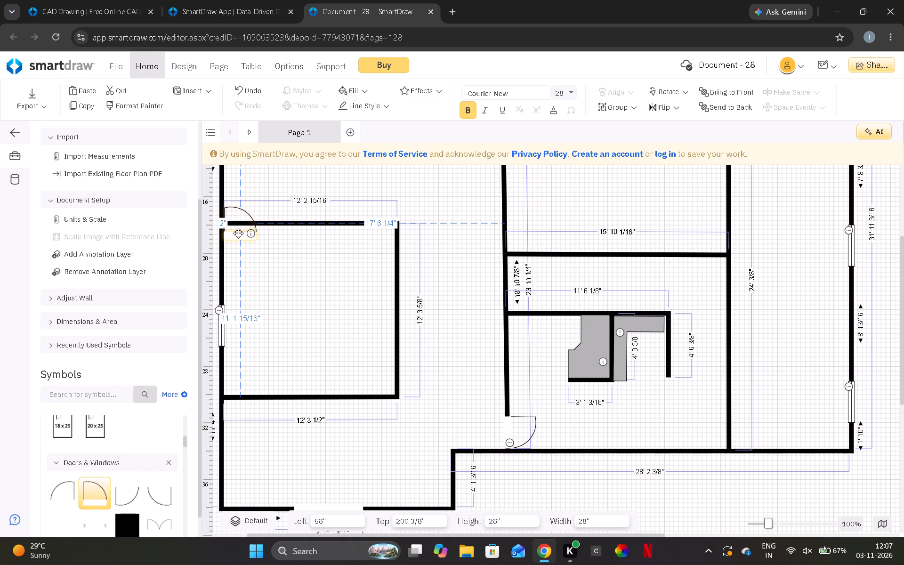
left_click_drag(238, 233, 245, 222)
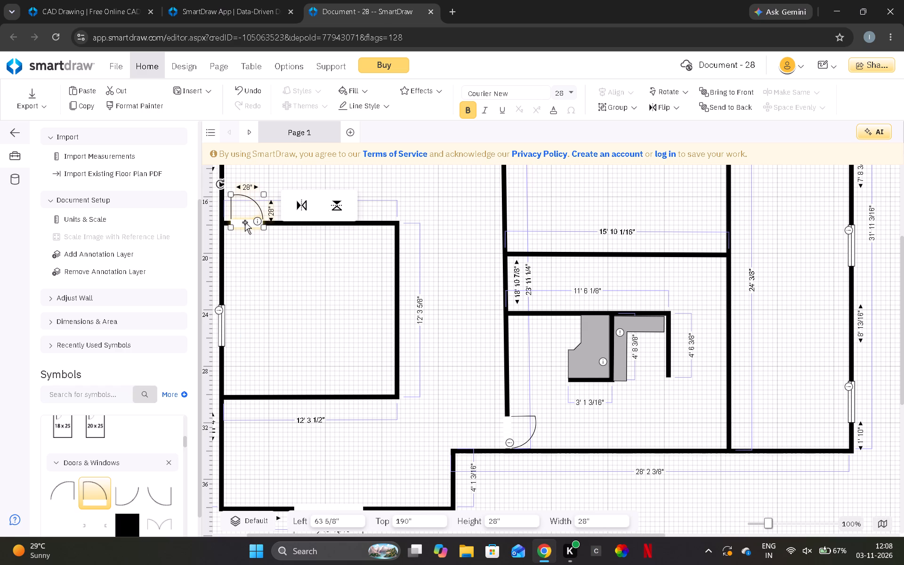
Flip the 28" door horizontally and vertically so it swings into the room, and shift it closer to the exterior wall.
left_click(304, 209)
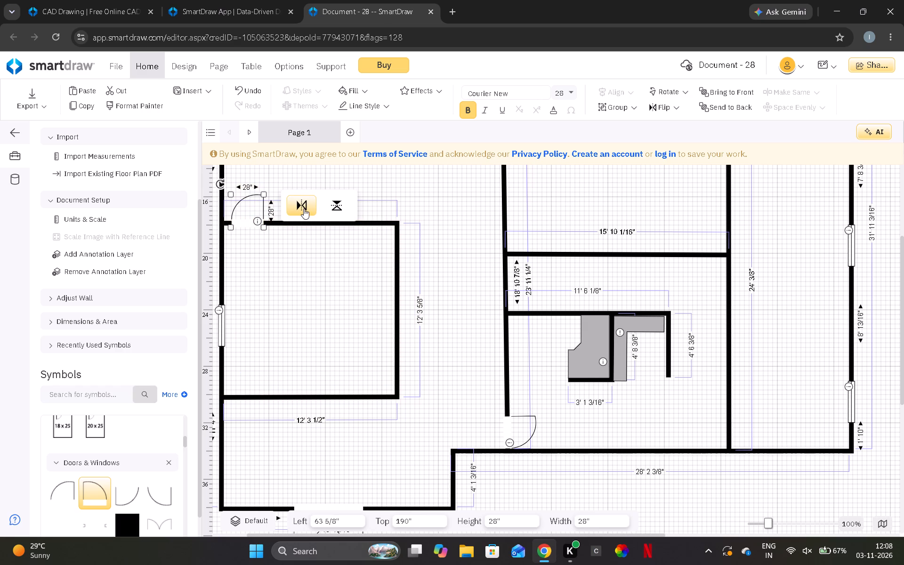
left_click(339, 205)
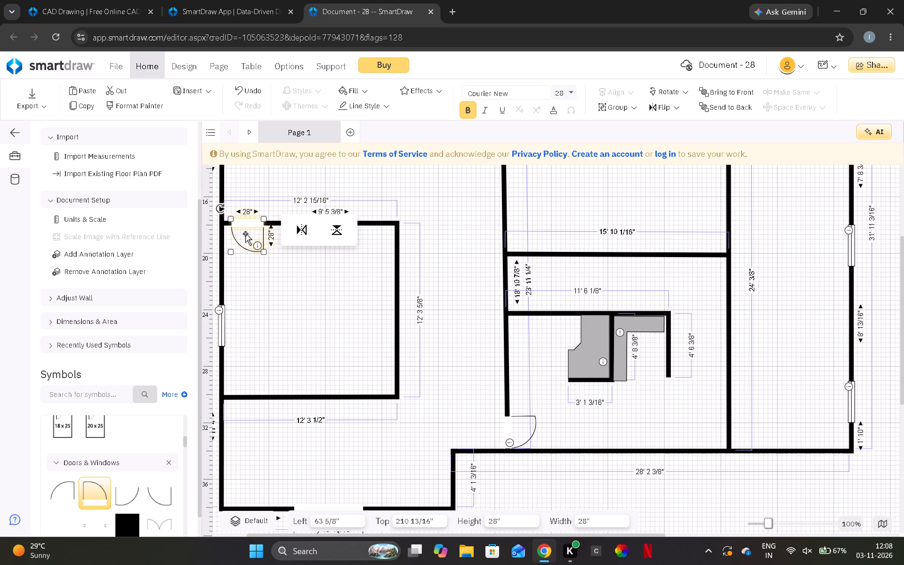
left_click_drag(245, 234, 241, 236)
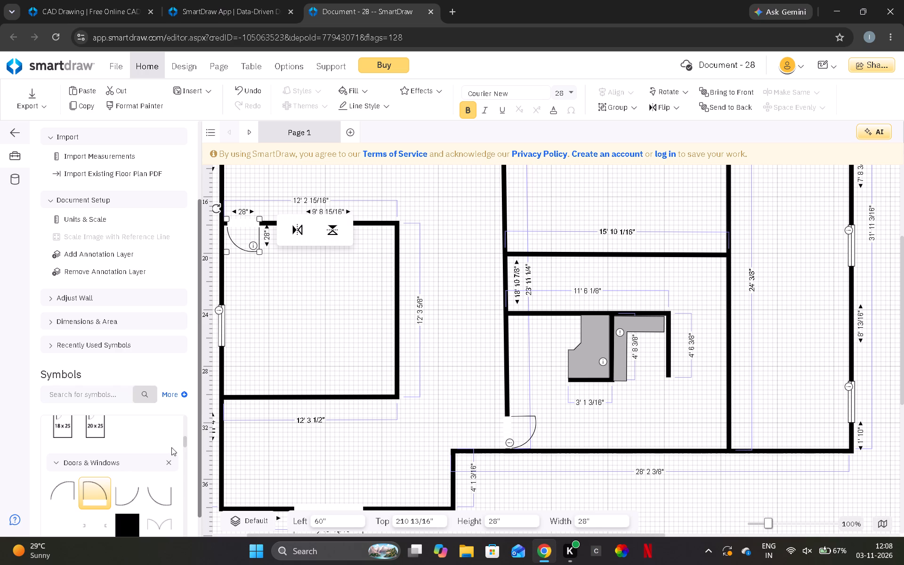
Place a Residential Toilet - 2 (1' 6" x 2') in the room's upper corner opposite the new door, backed against the upper wall.
scroll(142, 427, "down", 2)
scroll(110, 522, "down", 4)
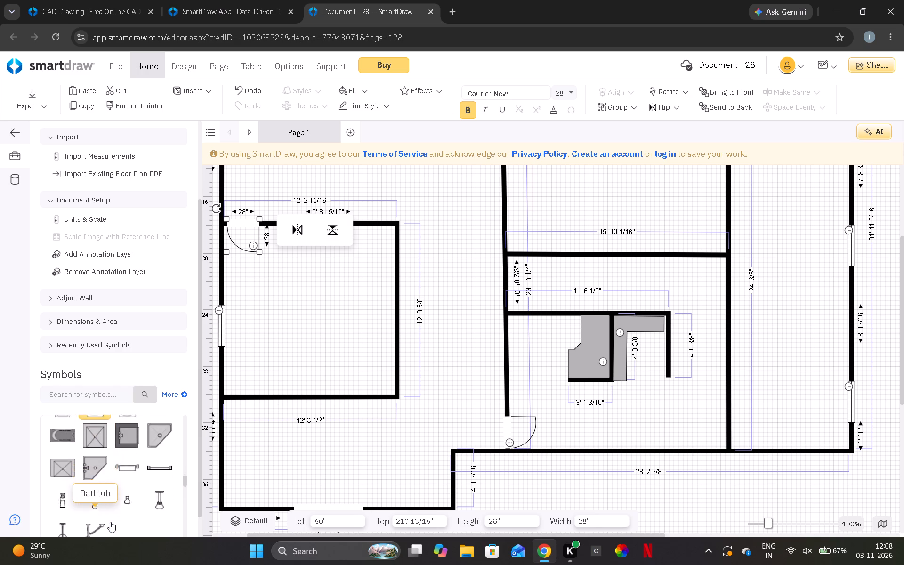
scroll(110, 522, "down", 2)
double_click(92, 454)
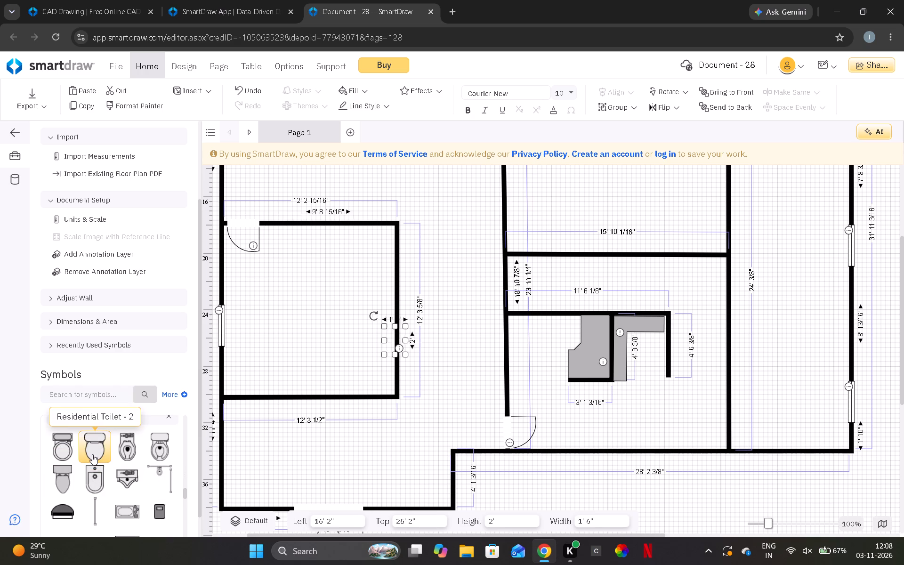
left_click_drag(395, 339, 382, 248)
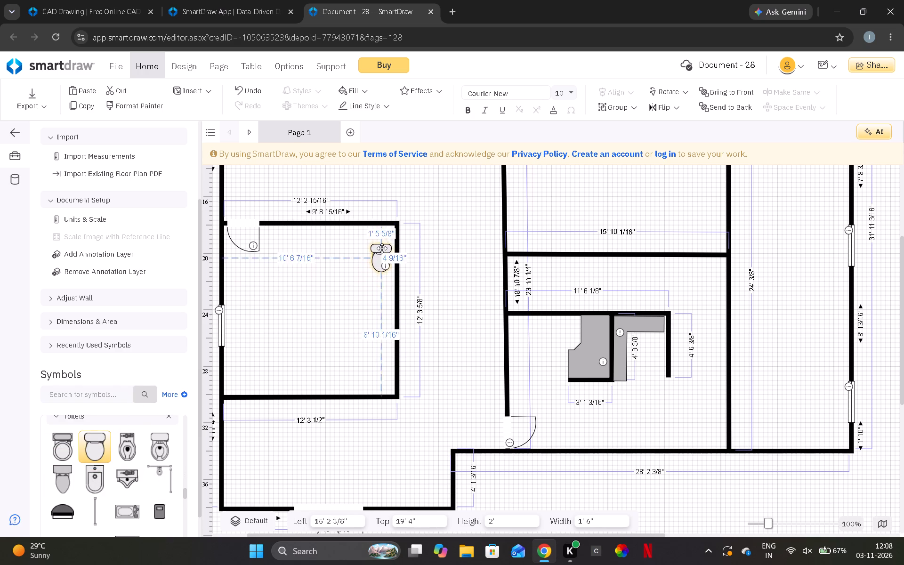
left_click_drag(382, 248, 383, 241)
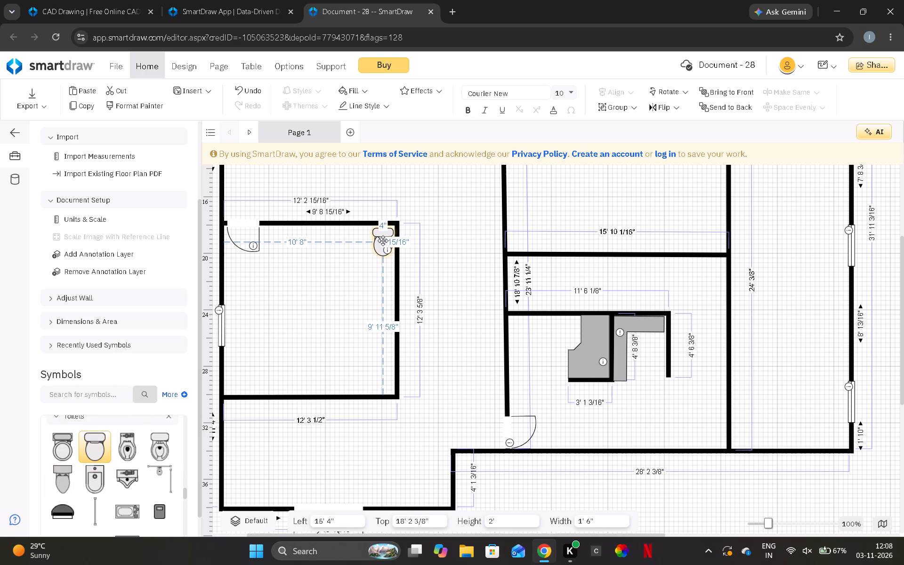
left_click_drag(383, 241, 383, 239)
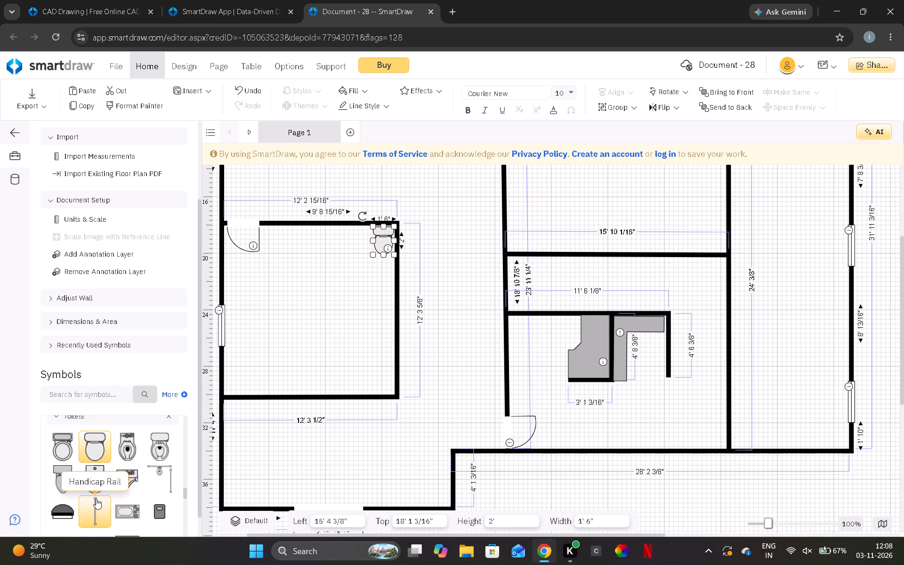
Look through the toilet, storage furniture and lighting symbols for the next item to add to the plan.
scroll(97, 500, "down", 1)
scroll(115, 451, "up", 1)
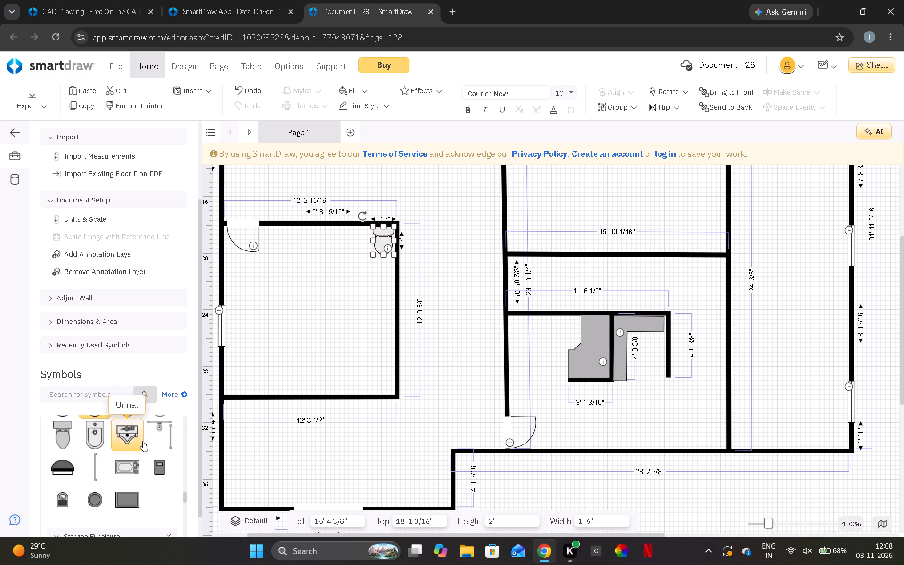
scroll(96, 460, "up", 1)
scroll(158, 460, "down", 1)
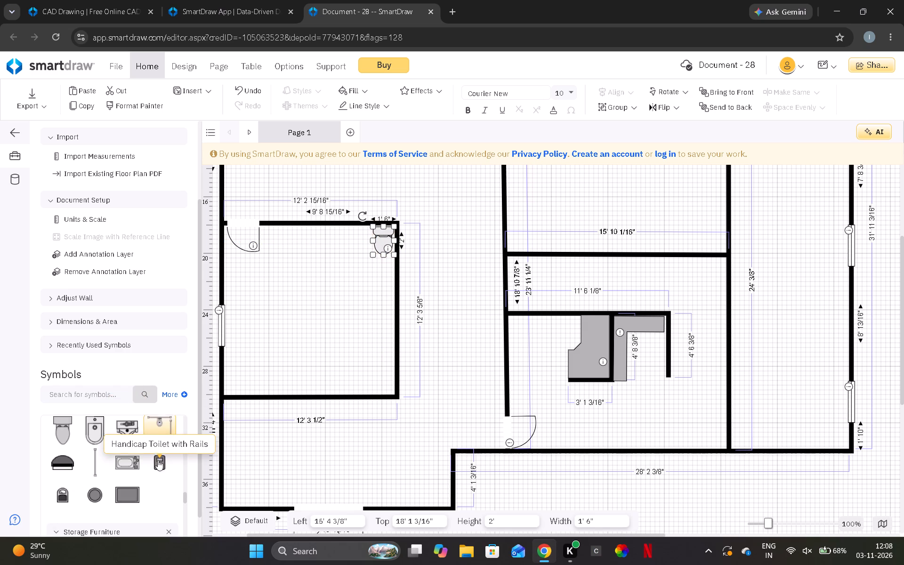
scroll(158, 460, "down", 2)
scroll(158, 460, "up", 1)
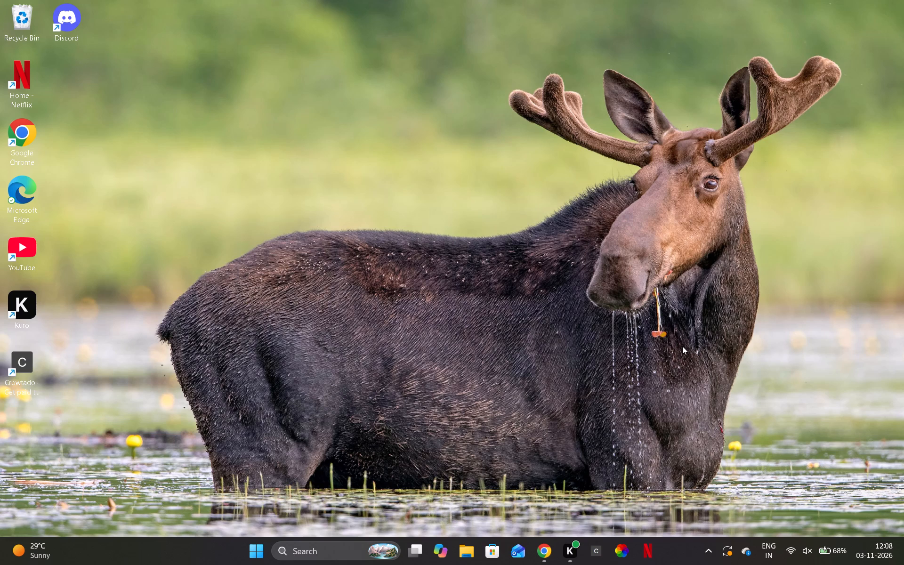
scroll(682, 346, "down", 1)
scroll(606, 428, "up", 2)
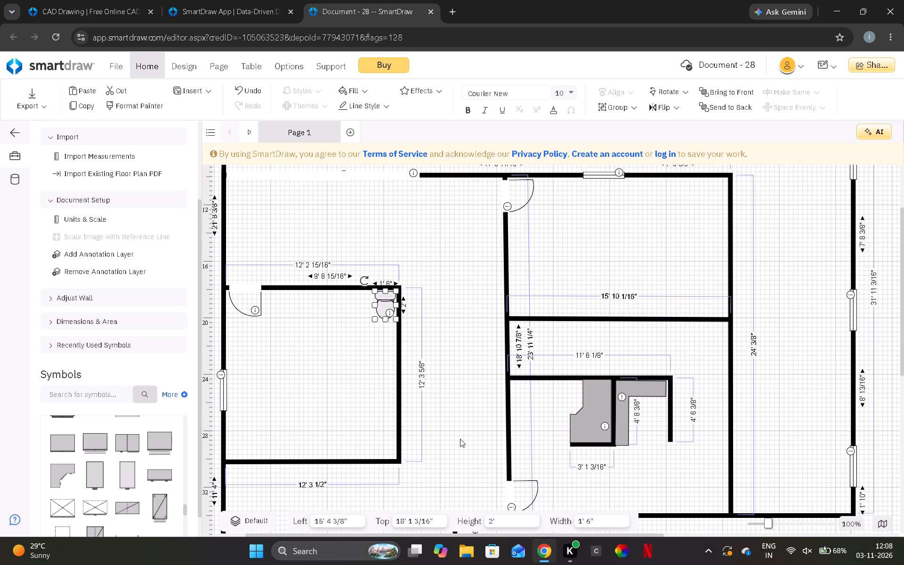
scroll(139, 503, "down", 3)
scroll(139, 503, "up", 1)
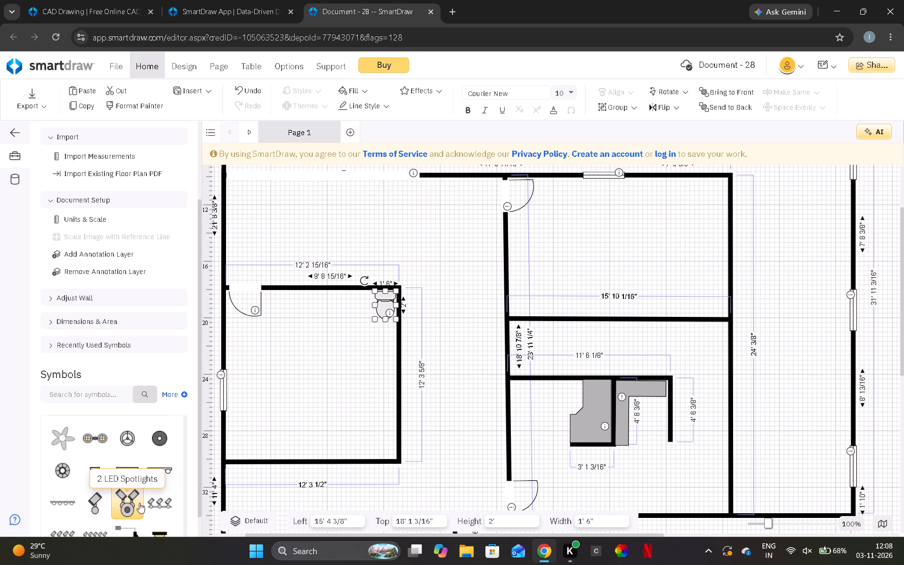
scroll(139, 503, "up", 1)
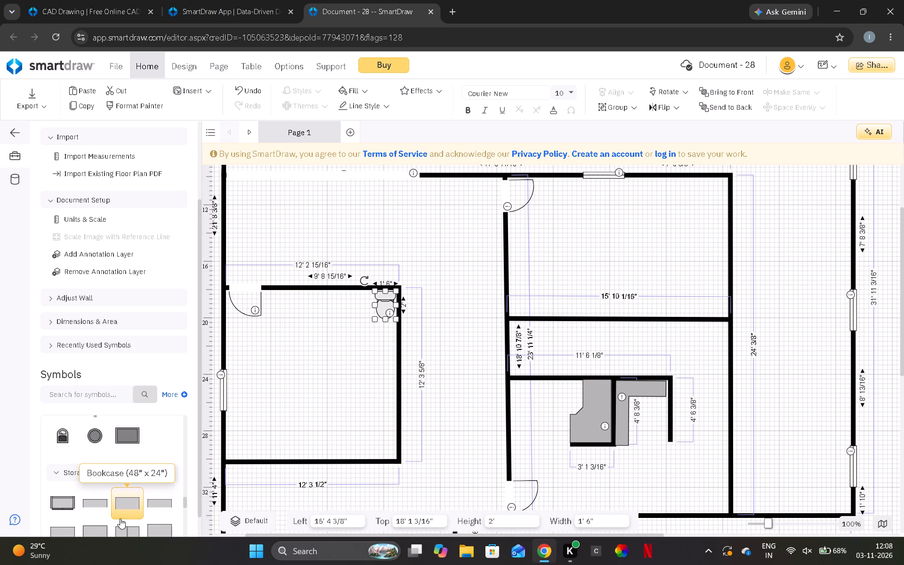
Place a Wall Cabinet (24" x 12") against the underside of the 15' 10 1/16" wall, in the corner with the long vertical wall.
scroll(91, 505, "down", 1)
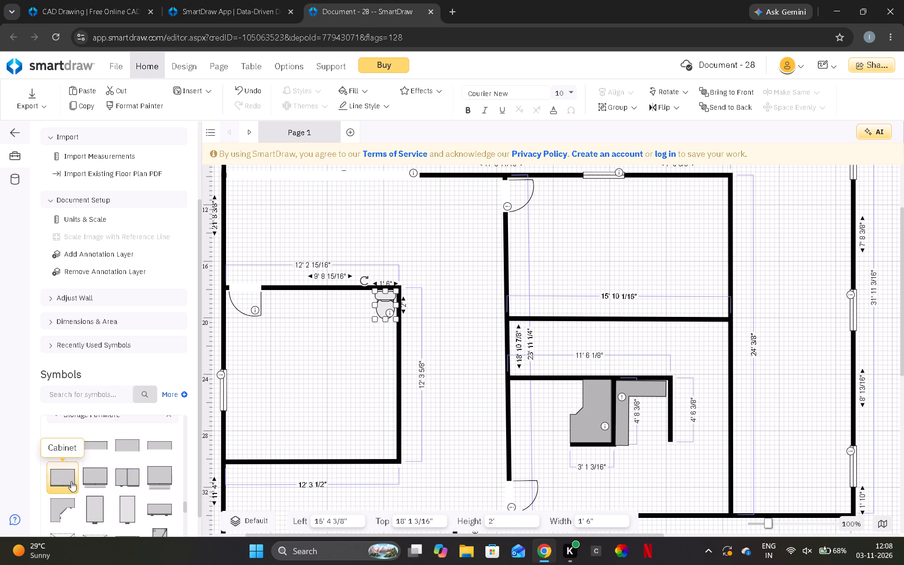
scroll(140, 498, "down", 2)
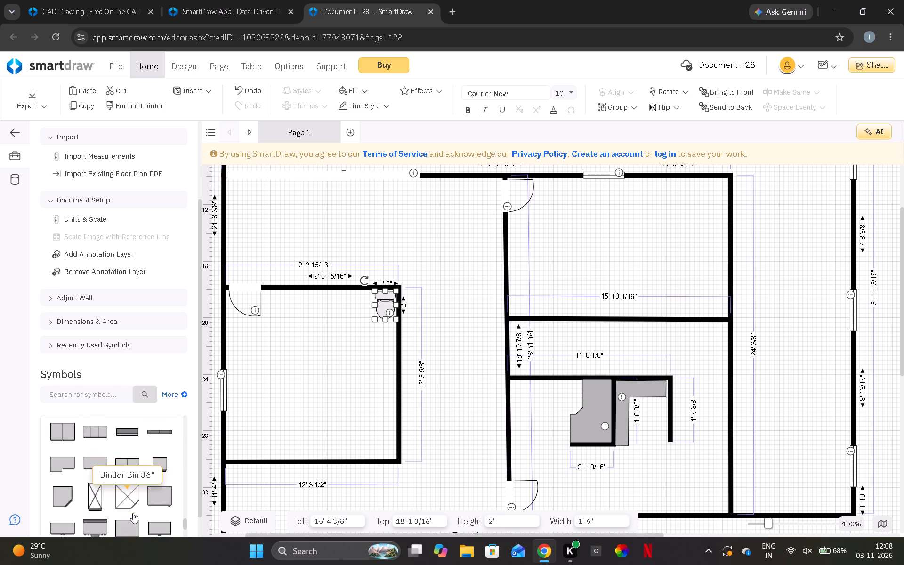
scroll(133, 513, "down", 1)
double_click(129, 416)
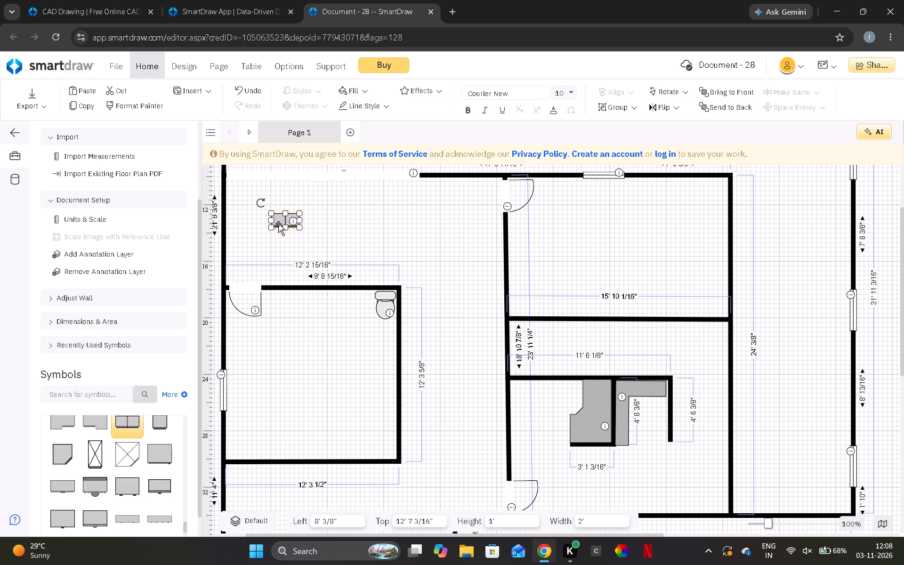
left_click_drag(278, 224, 532, 366)
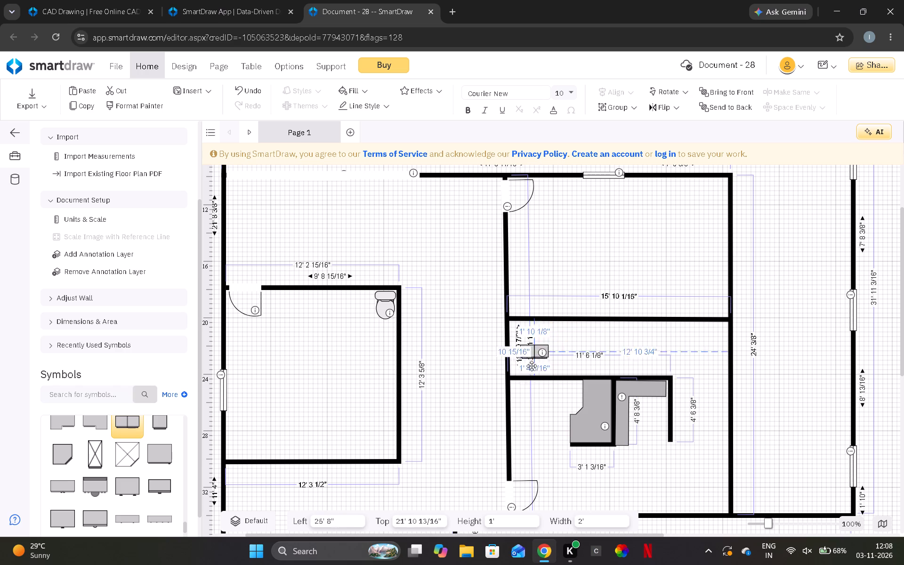
left_click_drag(532, 366, 518, 333)
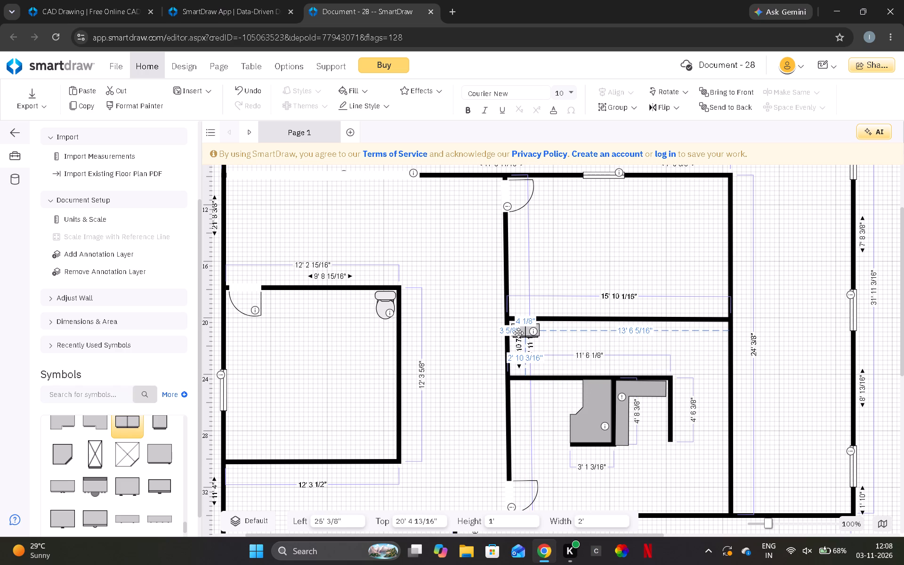
left_click_drag(518, 333, 520, 341)
left_click_drag(522, 336, 519, 324)
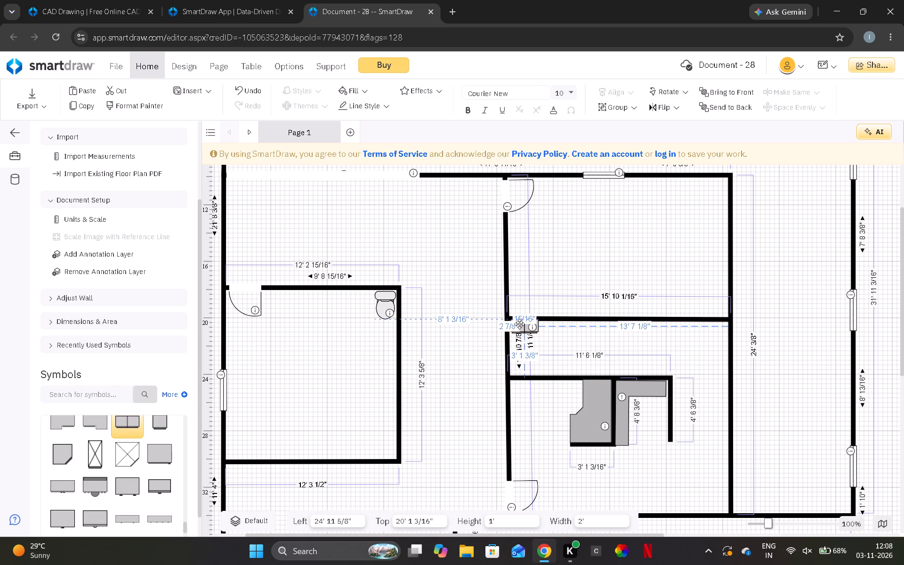
left_click_drag(519, 324, 518, 327)
left_click(518, 327)
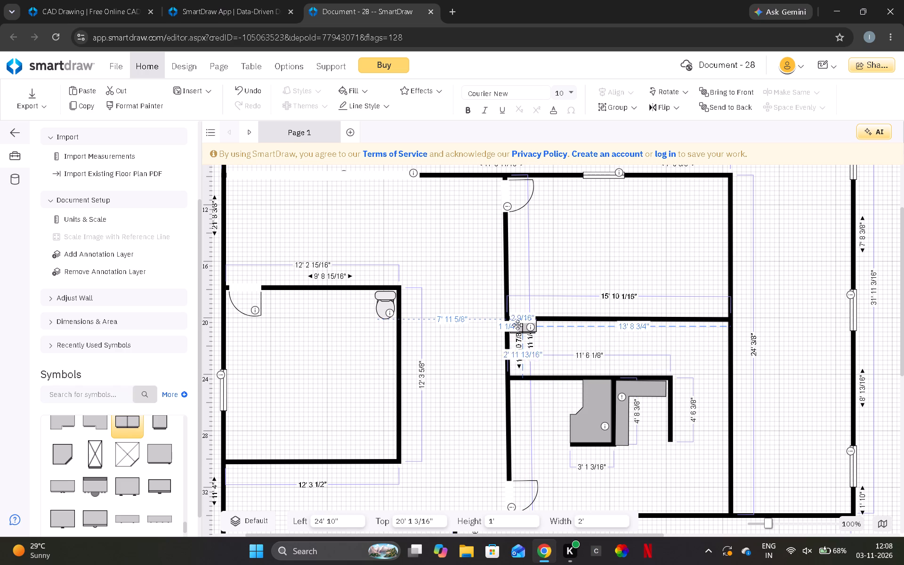
Add a second Wall Cabinet (24" x 12") along the 15' 10 1/16" wall, directly beside the corner cabinet.
double_click(130, 431)
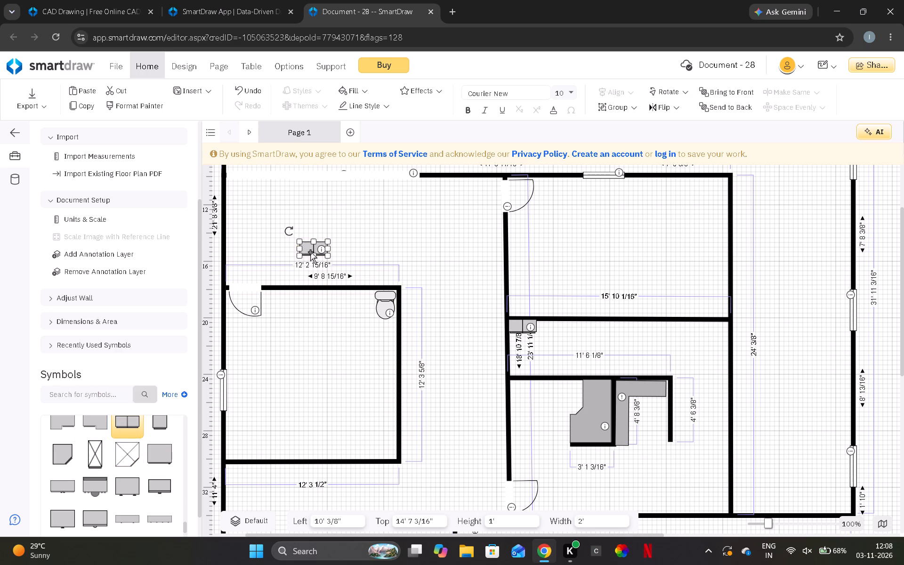
left_click_drag(310, 250, 548, 326)
left_click(549, 335)
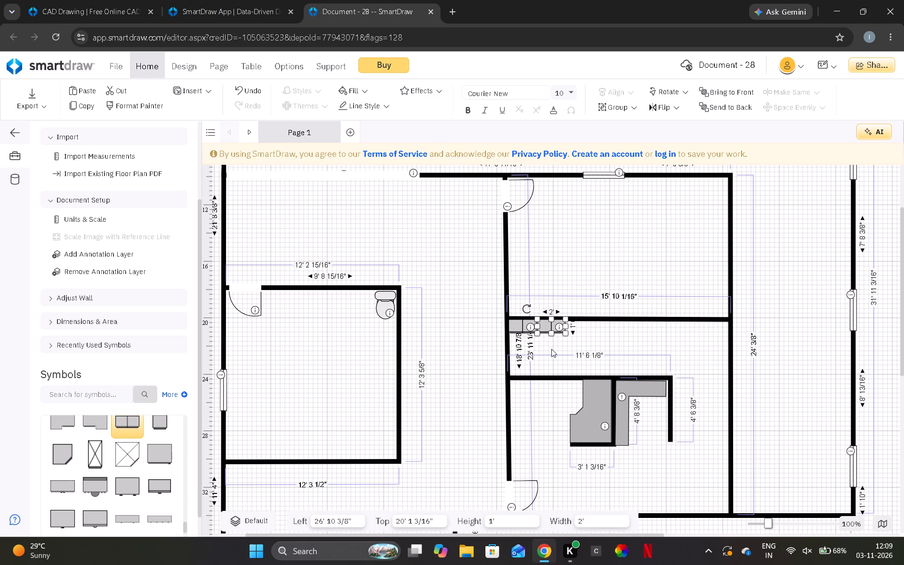
left_click(551, 349)
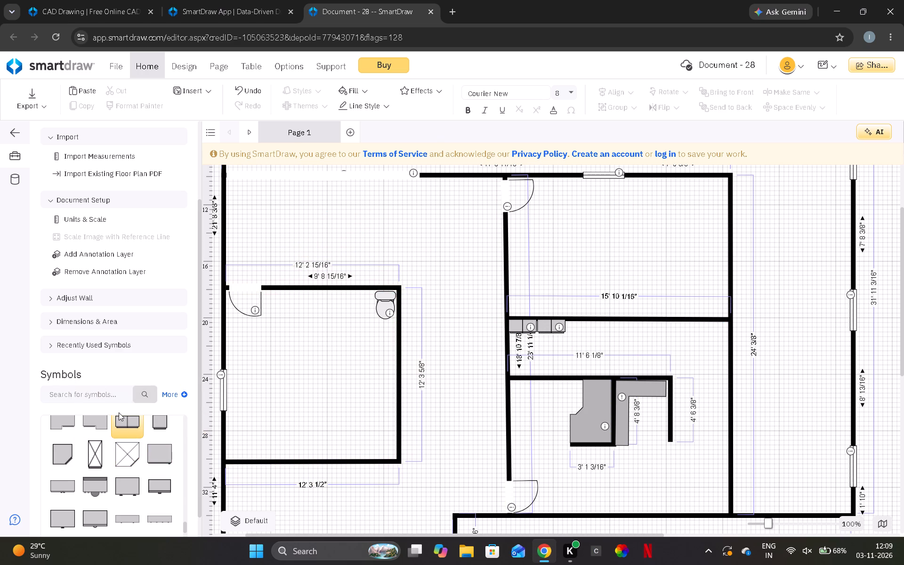
Add a third Wall Cabinet (24" x 12") to the end of the cabinet row and align it flush with its neighbour.
left_click_drag(119, 412, 127, 426)
double_click(127, 426)
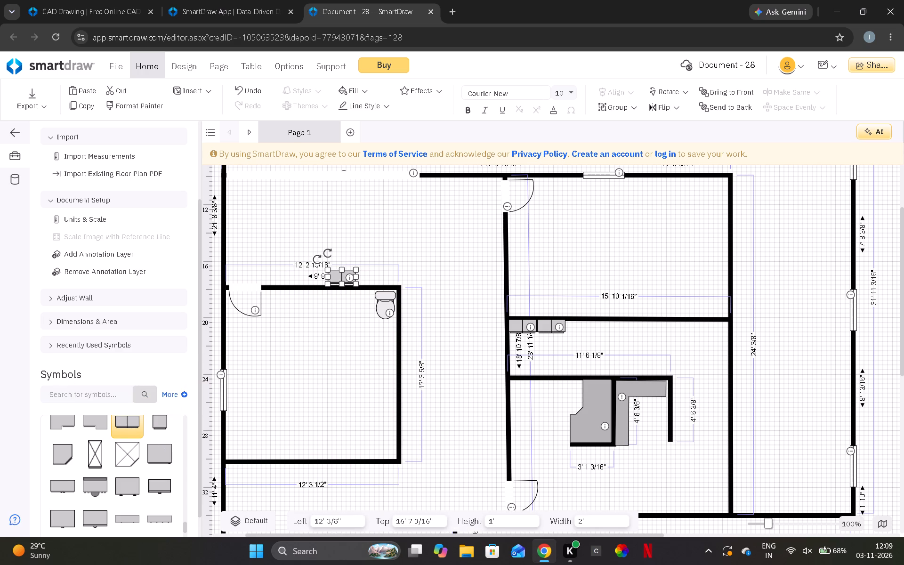
left_click_drag(343, 277, 590, 331)
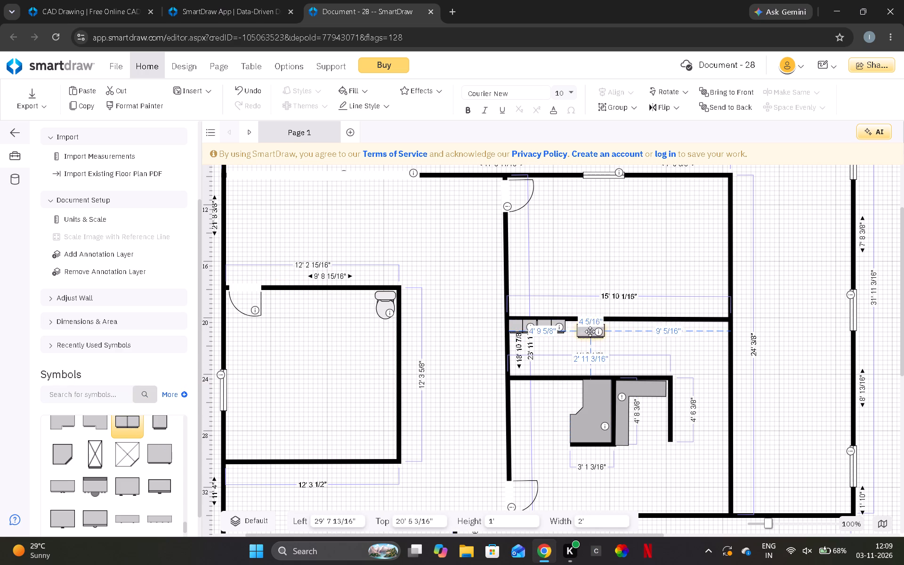
left_click_drag(590, 331, 580, 329)
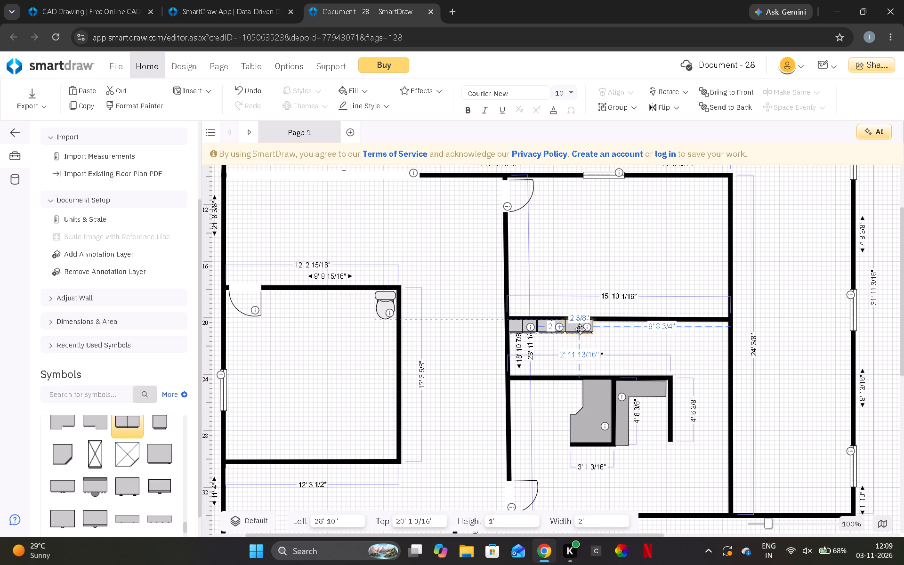
left_click_drag(580, 329, 582, 329)
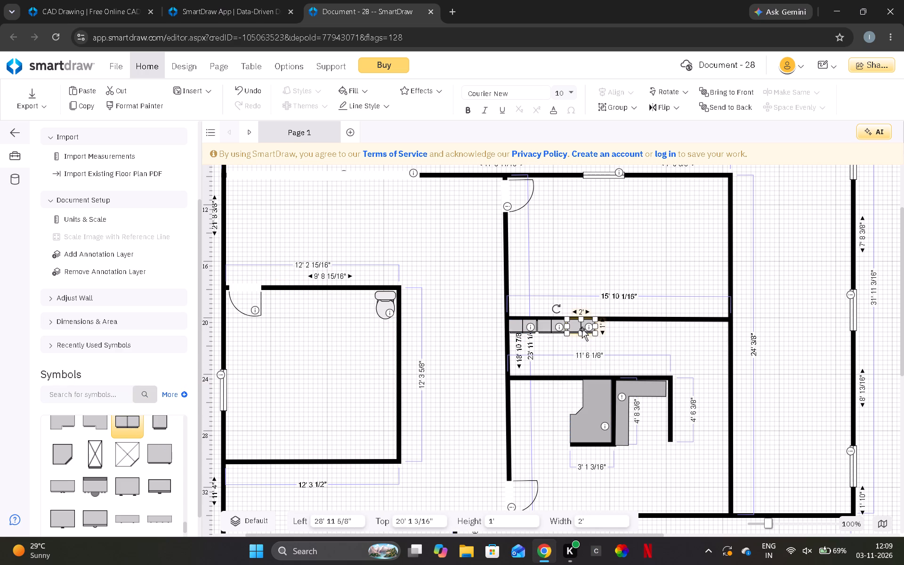
left_click(564, 344)
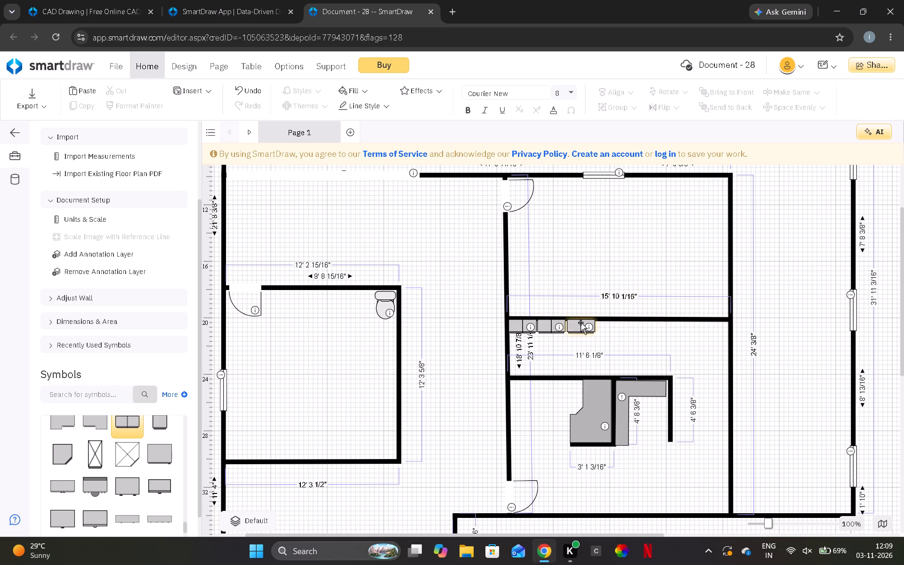
left_click(581, 323)
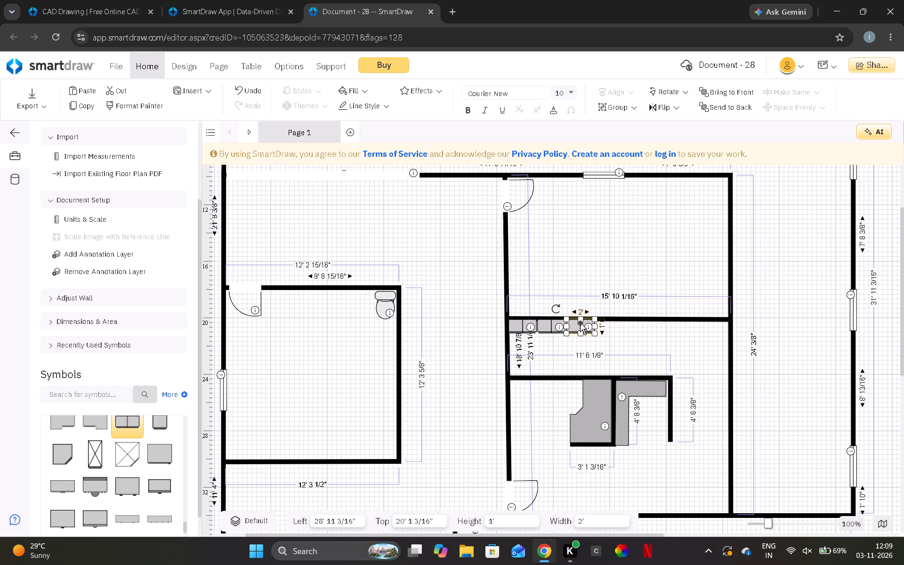
left_click(548, 357)
left_click(585, 322)
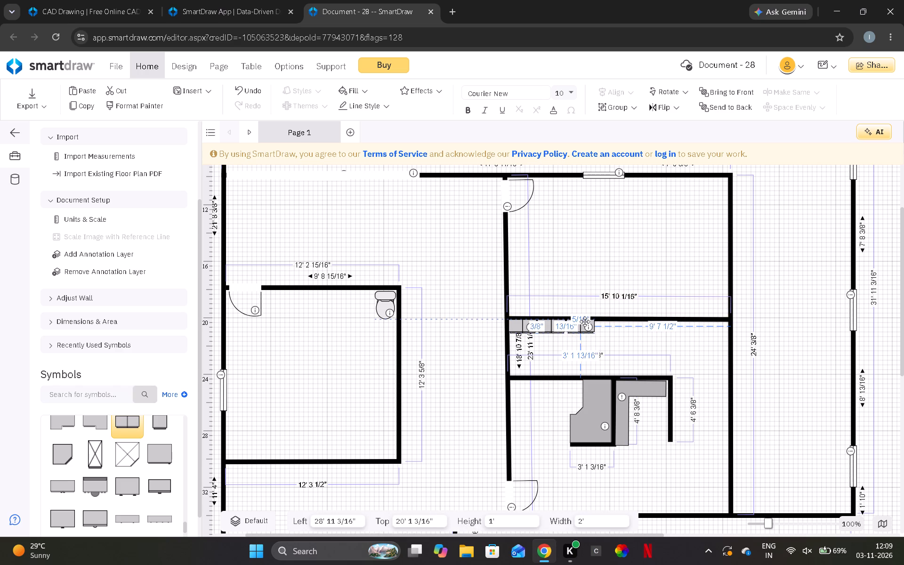
left_click(538, 368)
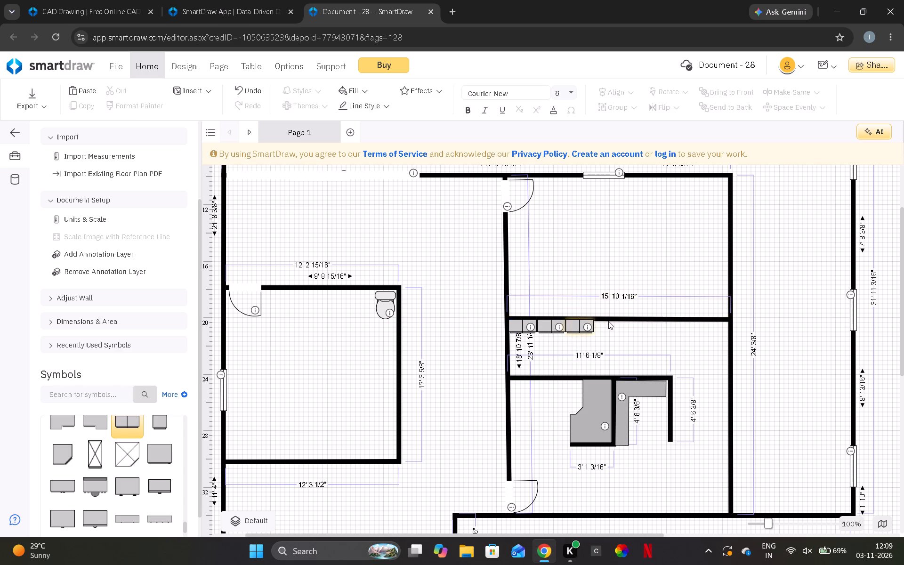
Place a Wall Cabinet (24" x 12") rotated about 180° on the 11' 6 1/8" wall, in the corner facing the cabinet row.
scroll(560, 458, "down", 1)
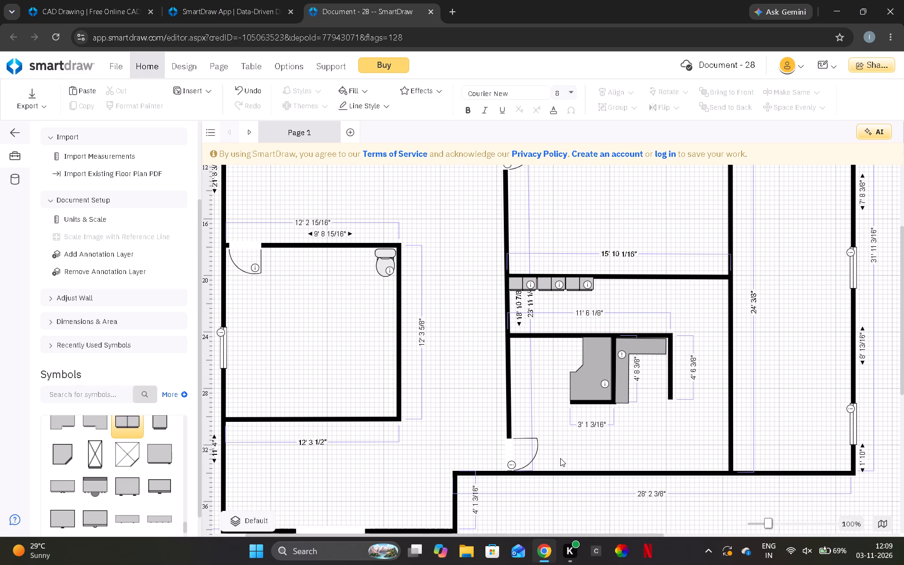
scroll(560, 458, "down", 1)
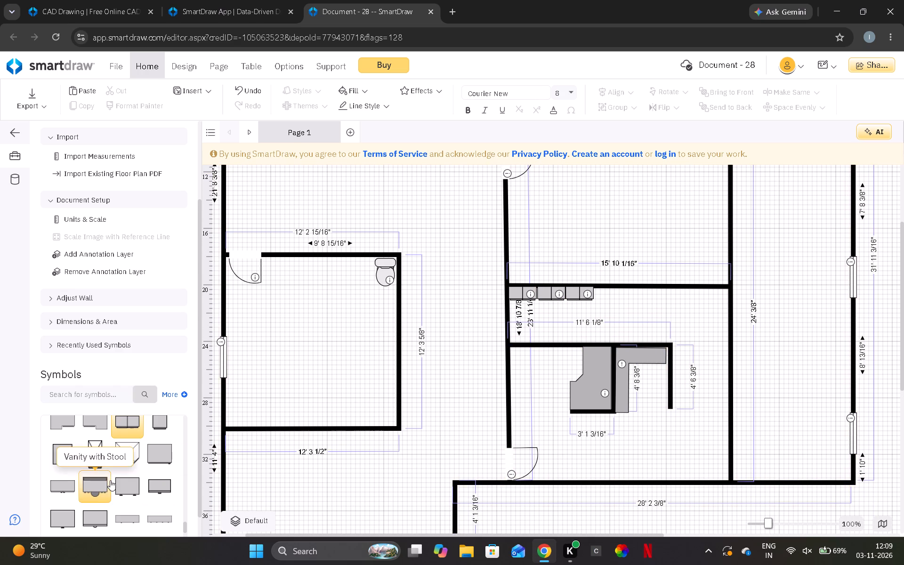
double_click(131, 423)
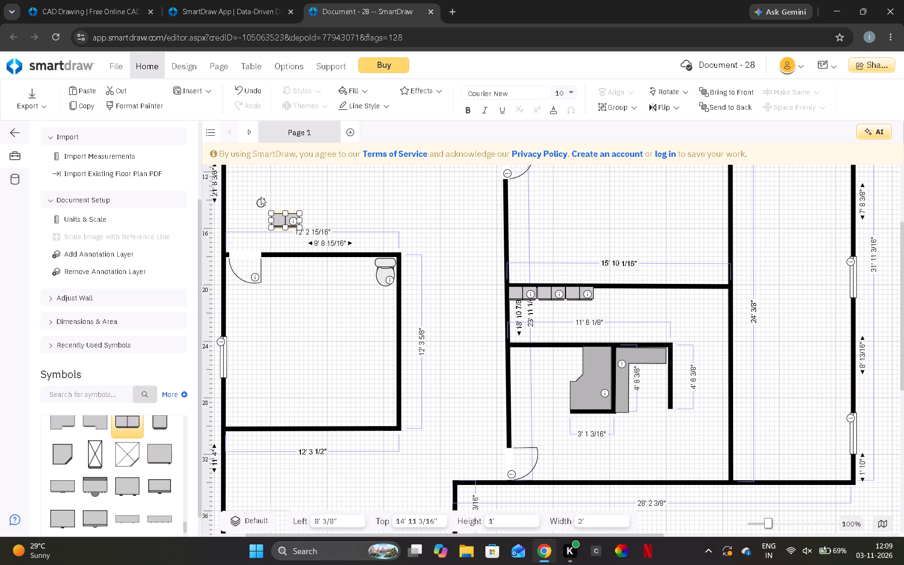
left_click_drag(262, 202, 333, 264)
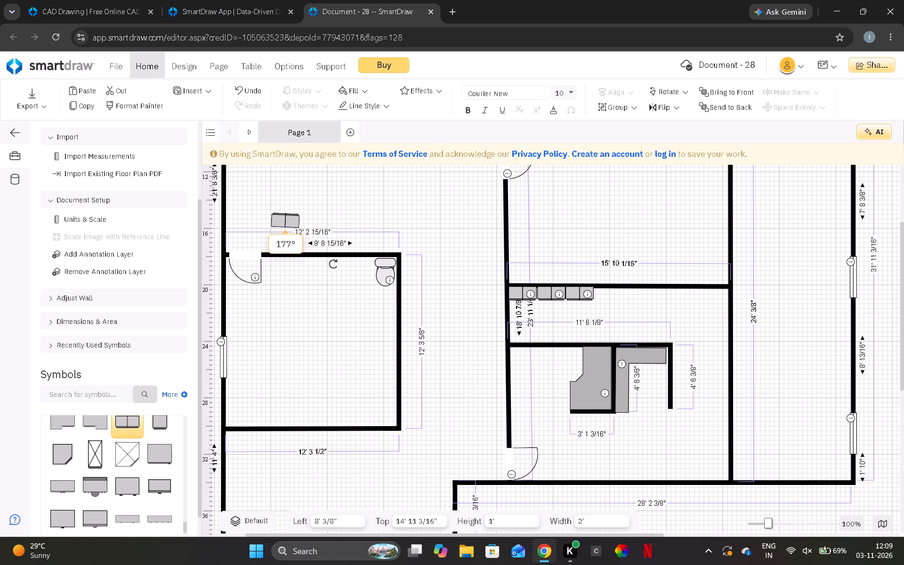
left_click_drag(333, 264, 333, 258)
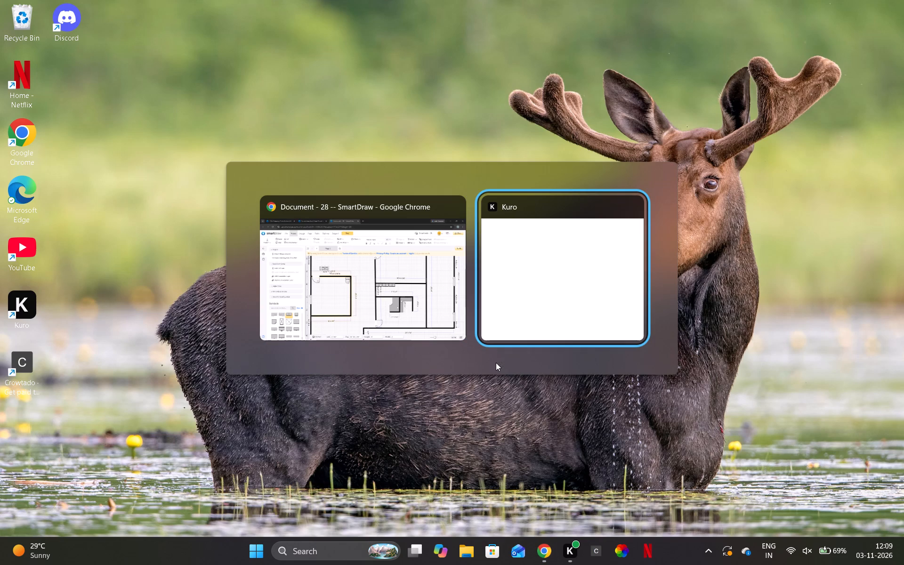
left_click_drag(284, 217, 523, 330)
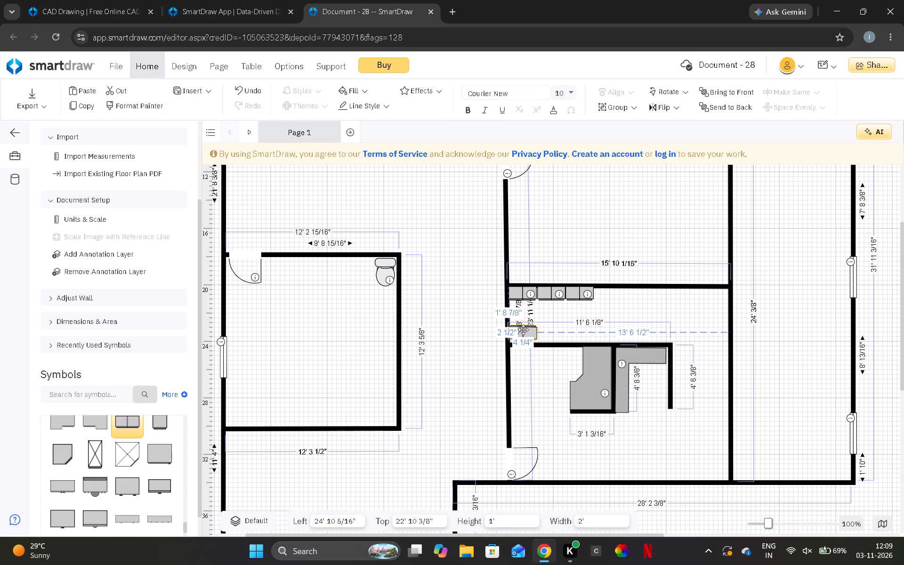
left_click_drag(523, 330, 524, 333)
left_click(549, 357)
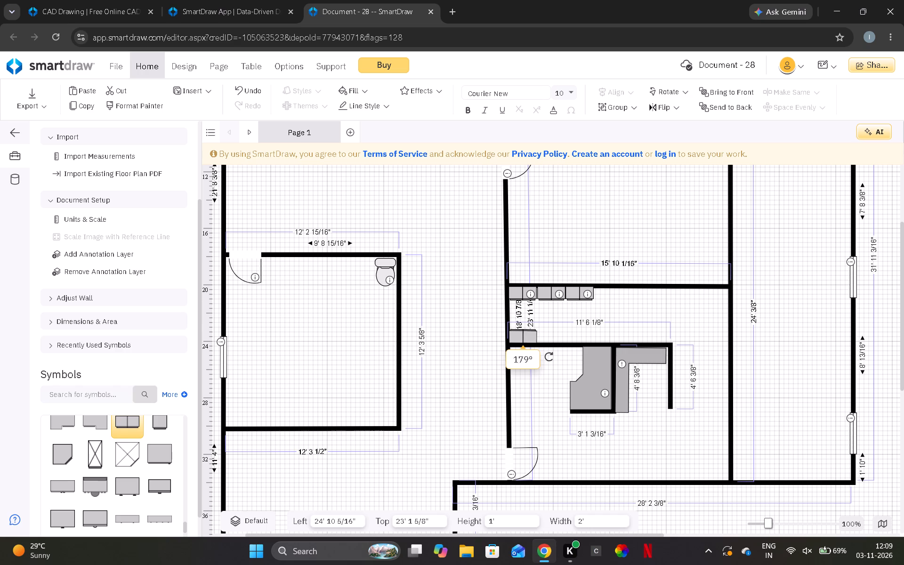
left_click(525, 338)
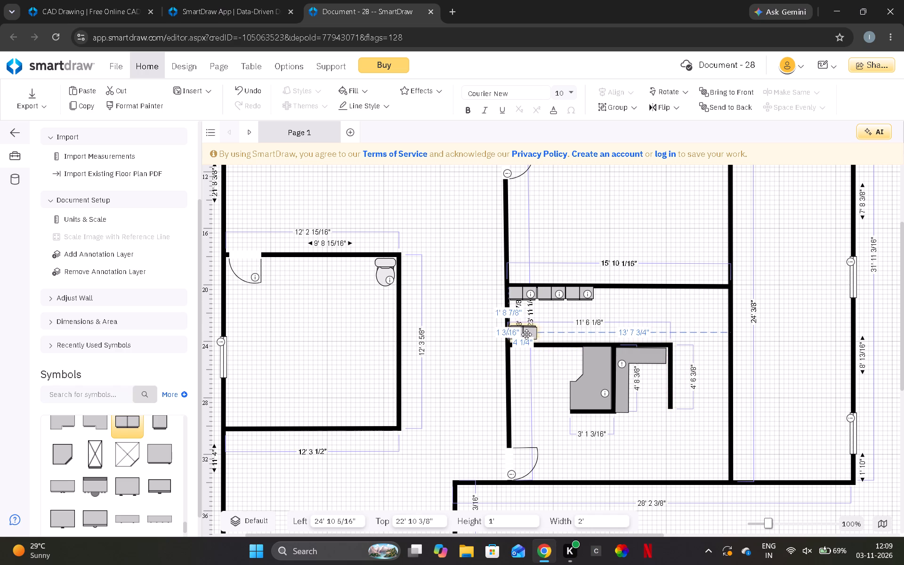
left_click(582, 308)
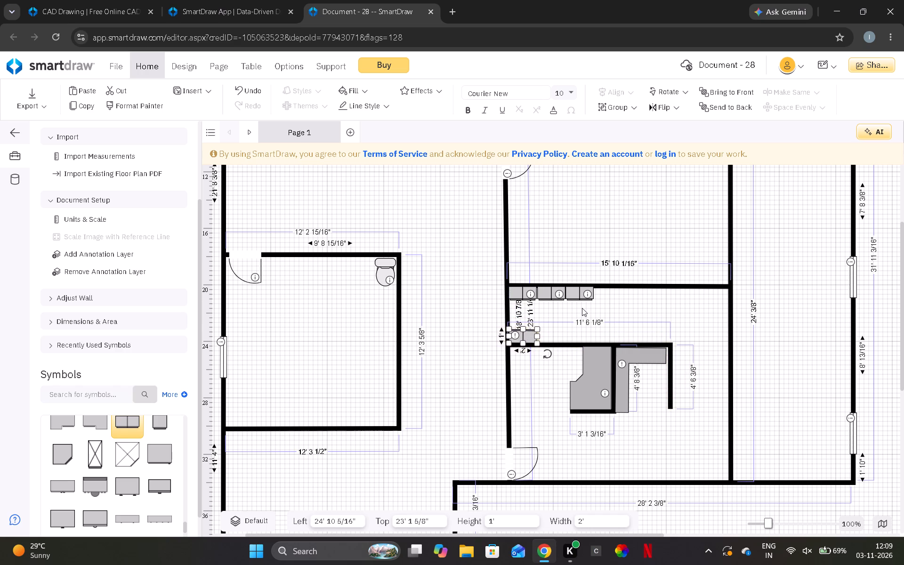
Add another Wall Cabinet (24" x 12") rotated about 181°, beside the corner cabinet on the 11' 6 1/8" wall.
double_click(129, 434)
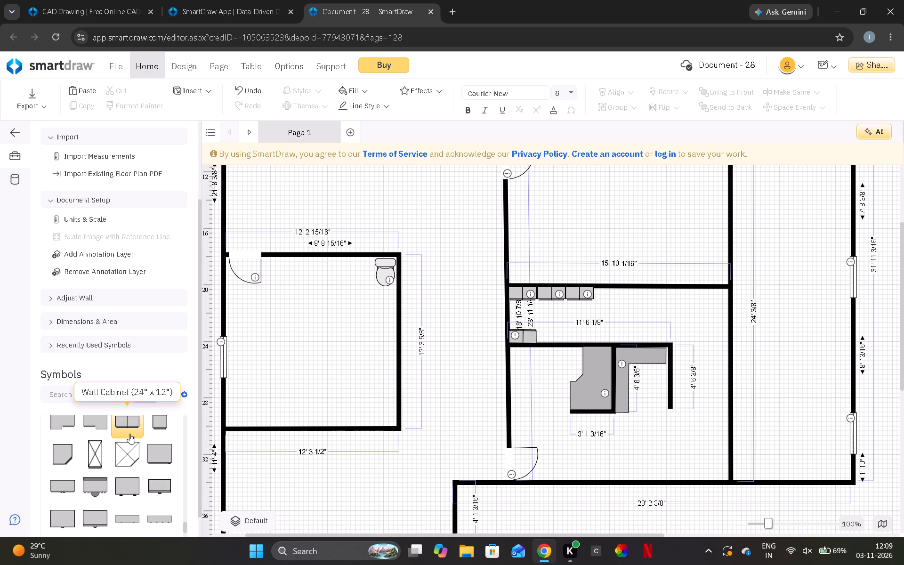
left_click_drag(290, 231, 355, 261)
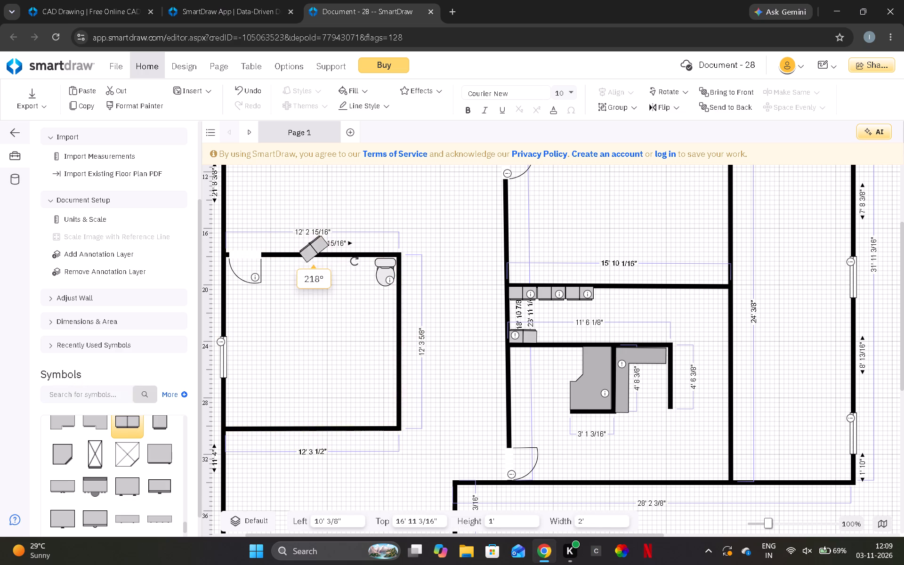
left_click_drag(355, 261, 358, 280)
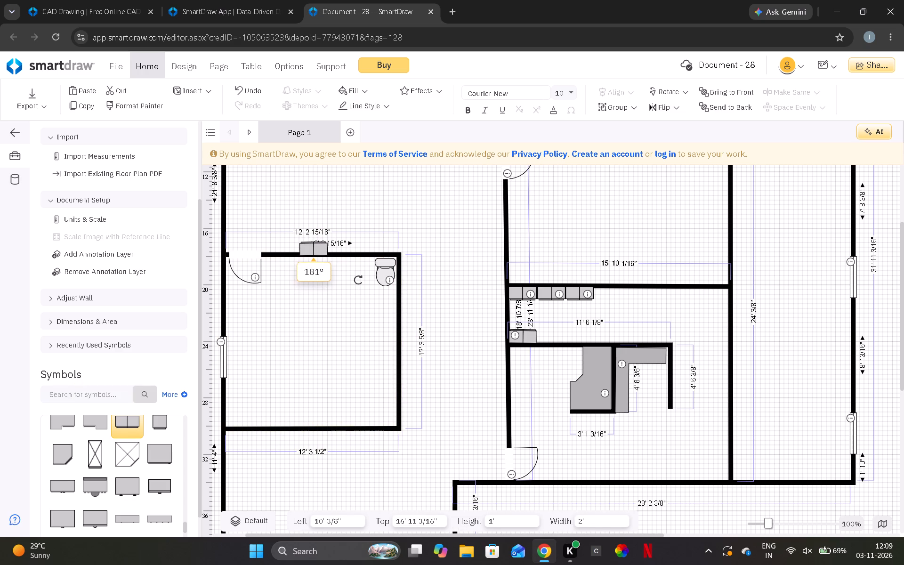
left_click_drag(358, 280, 359, 281)
left_click_drag(359, 281, 359, 280)
left_click_drag(359, 280, 359, 281)
left_click_drag(314, 250, 552, 333)
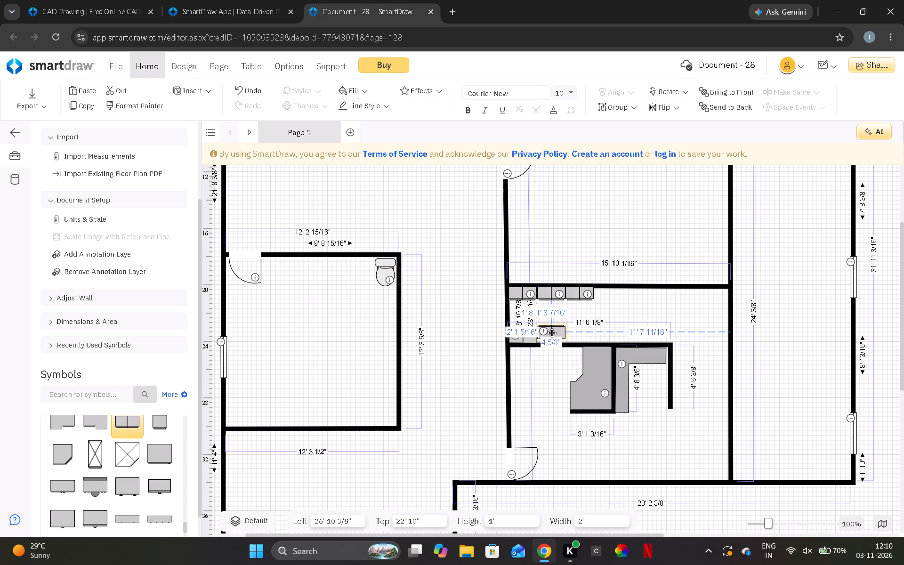
left_click_drag(552, 333, 552, 339)
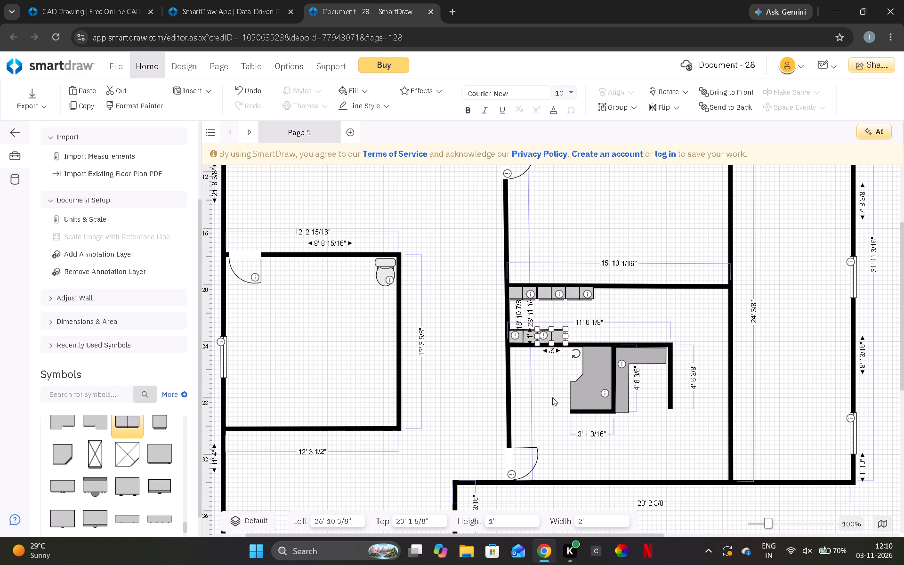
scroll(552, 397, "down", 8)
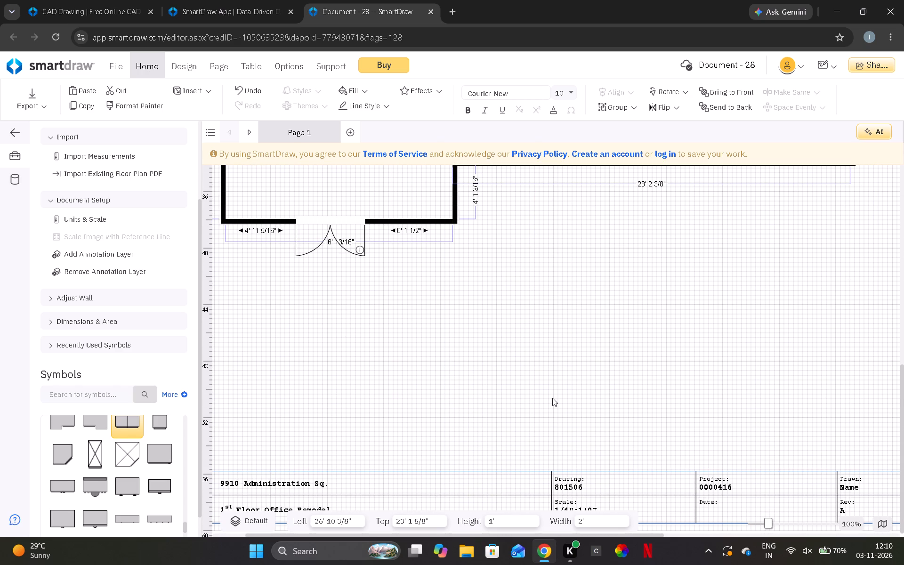
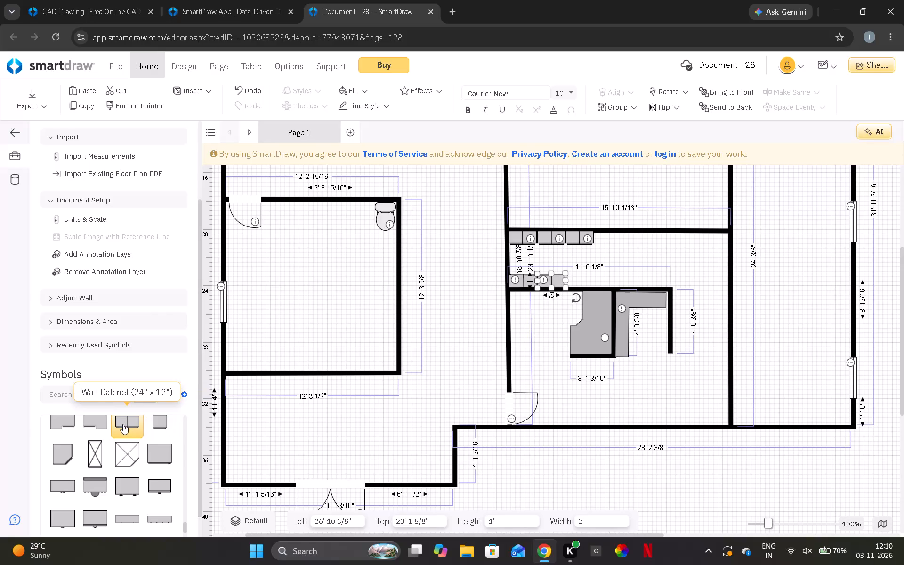
Add a third Wall Cabinet (24" x 12") rotated about 182° at the end of the cabinet row on the 11' 6 1/8" wall.
double_click(123, 424)
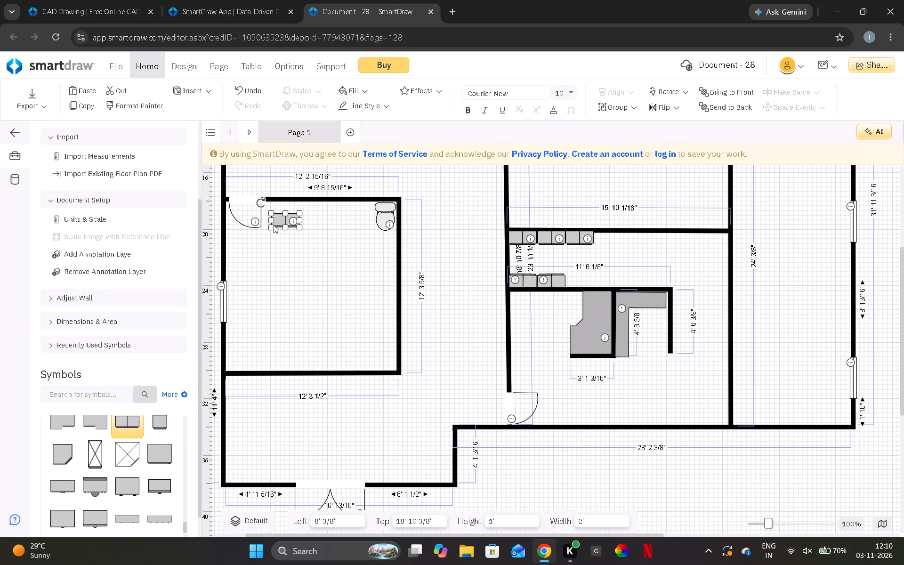
left_click_drag(260, 204, 361, 265)
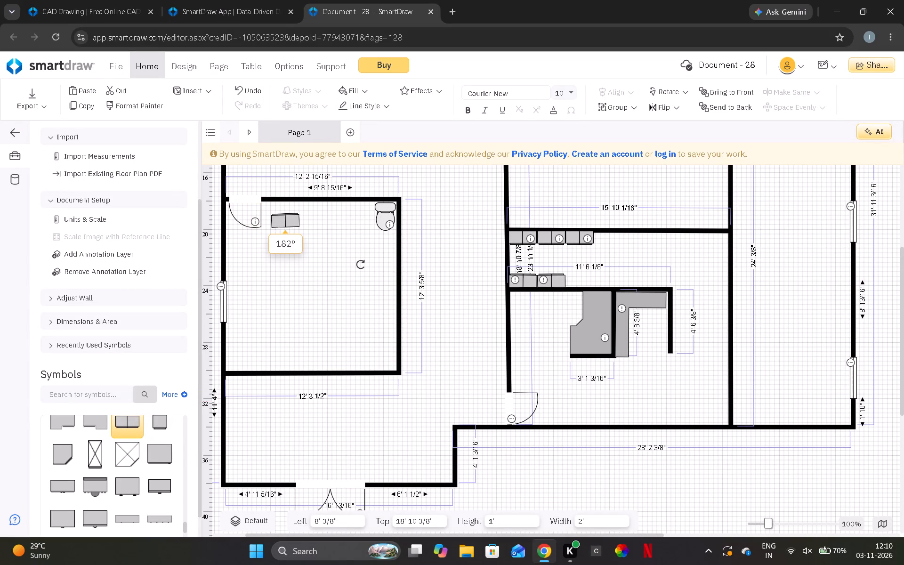
left_click_drag(361, 265, 360, 266)
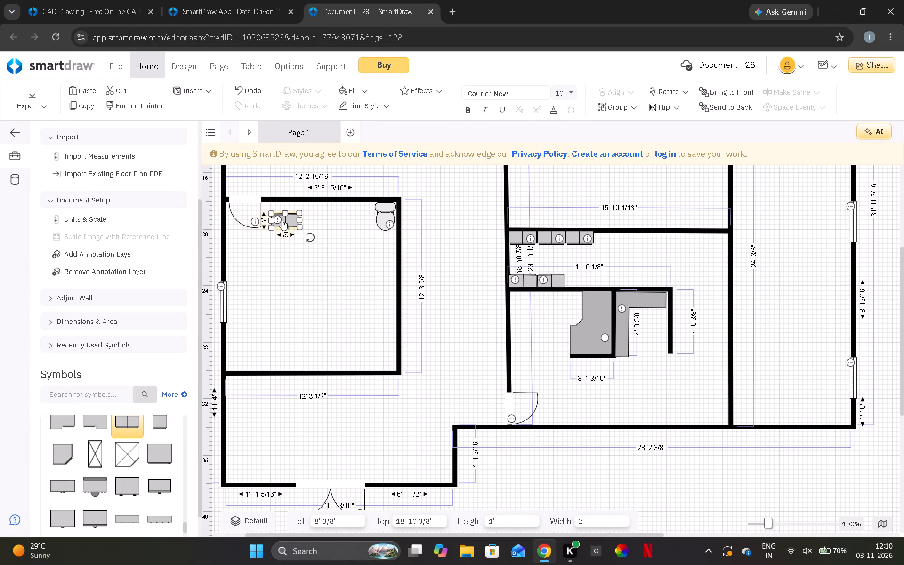
left_click_drag(282, 220, 291, 219)
left_click_drag(291, 219, 554, 262)
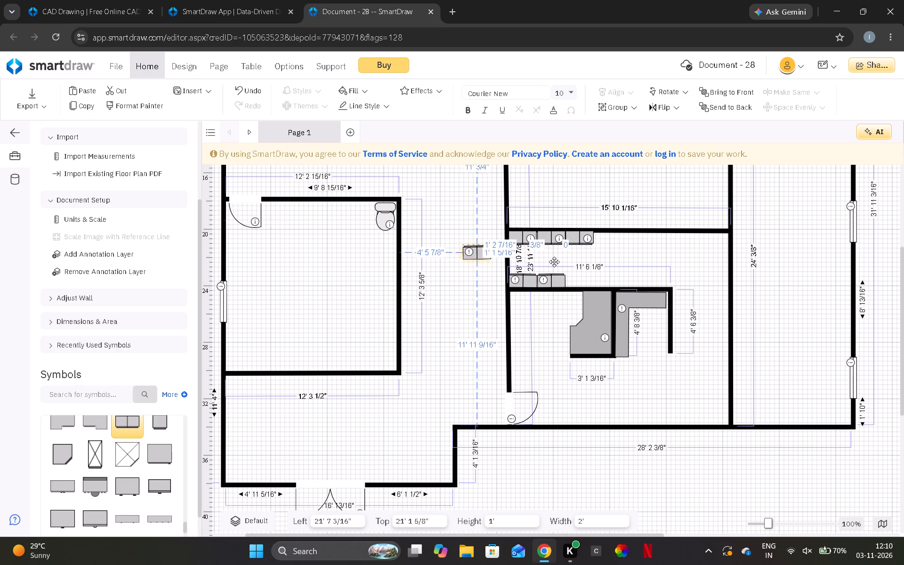
left_click_drag(554, 262, 584, 280)
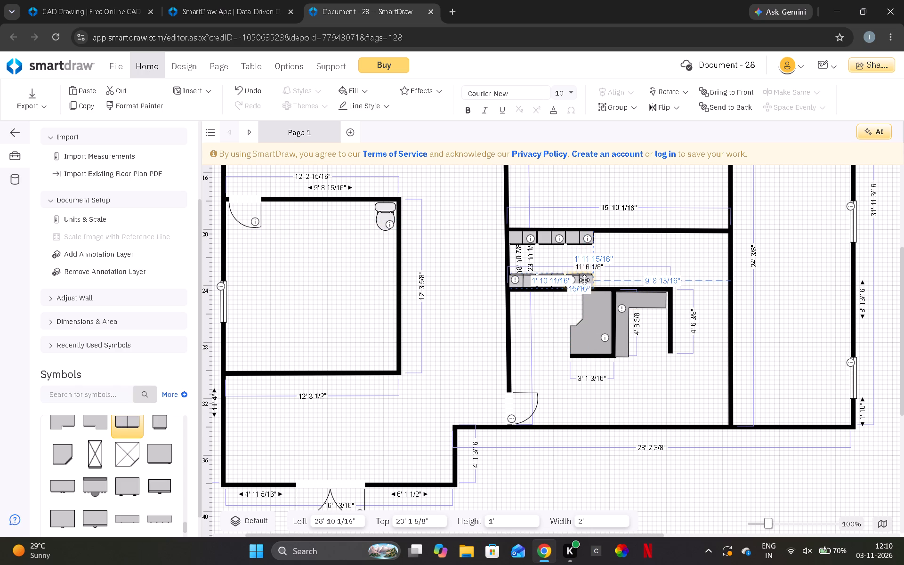
left_click_drag(584, 280, 581, 277)
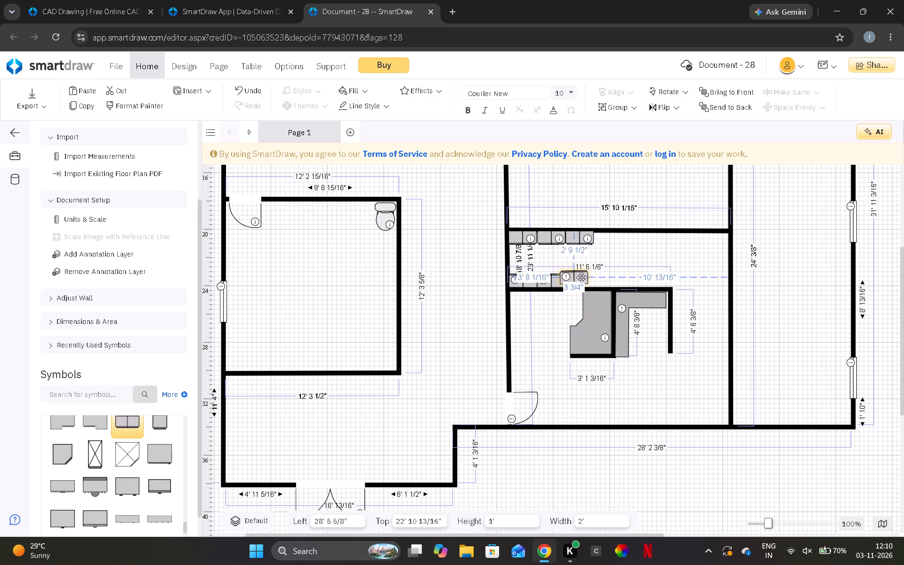
left_click_drag(581, 277, 583, 278)
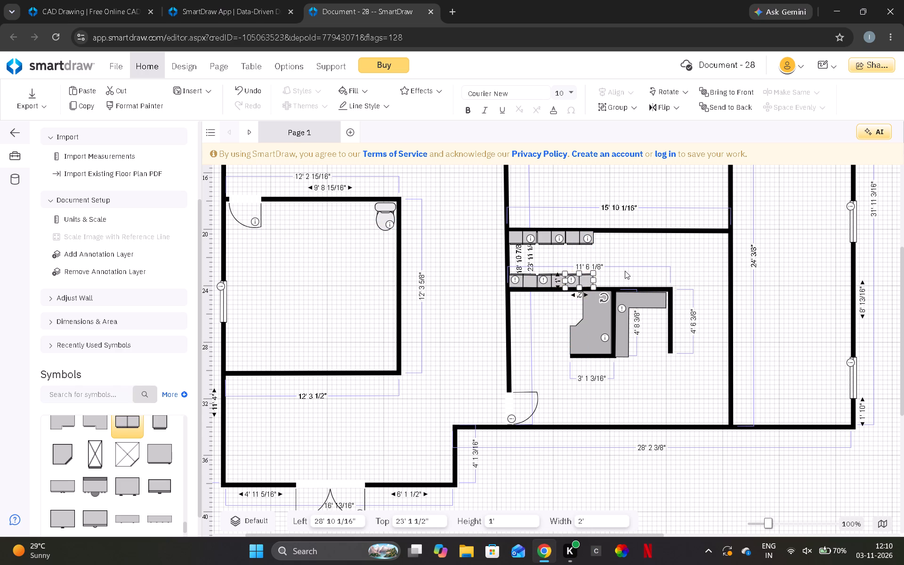
left_click(625, 271)
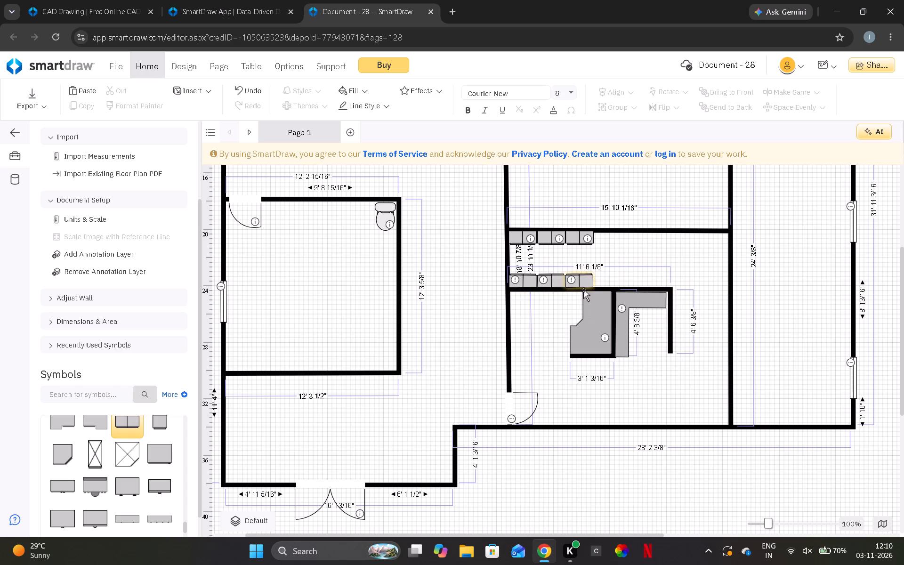
left_click(578, 278)
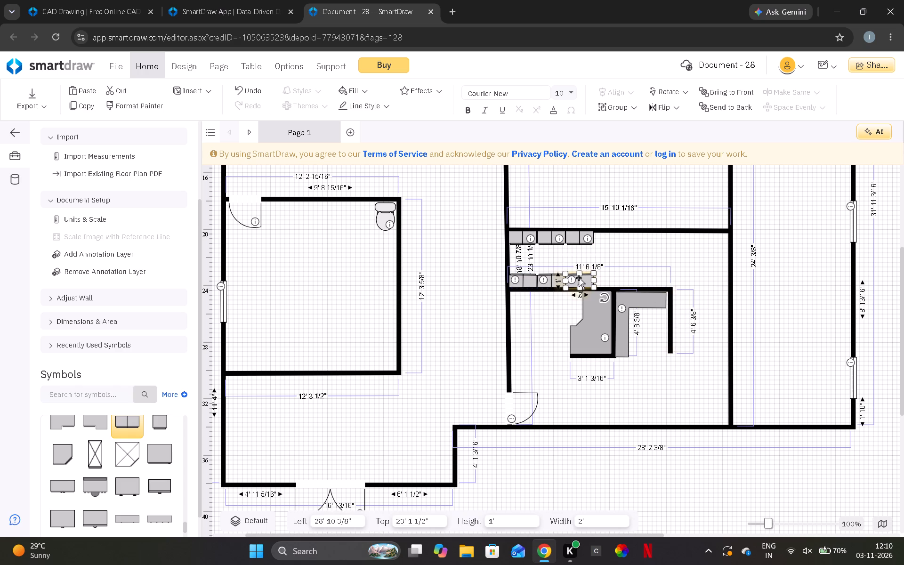
left_click(622, 266)
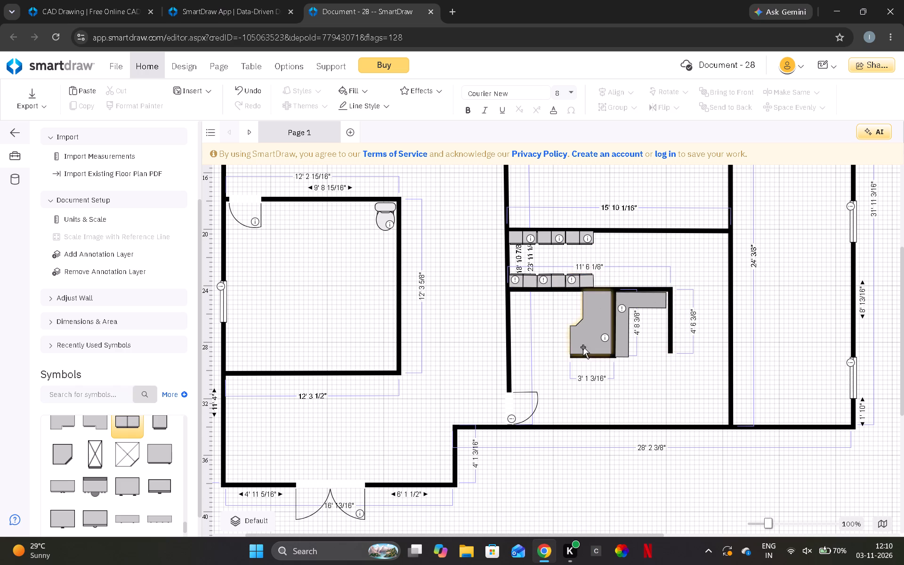
Search the symbol library for "shoe rack".
scroll(616, 388, "down", 1)
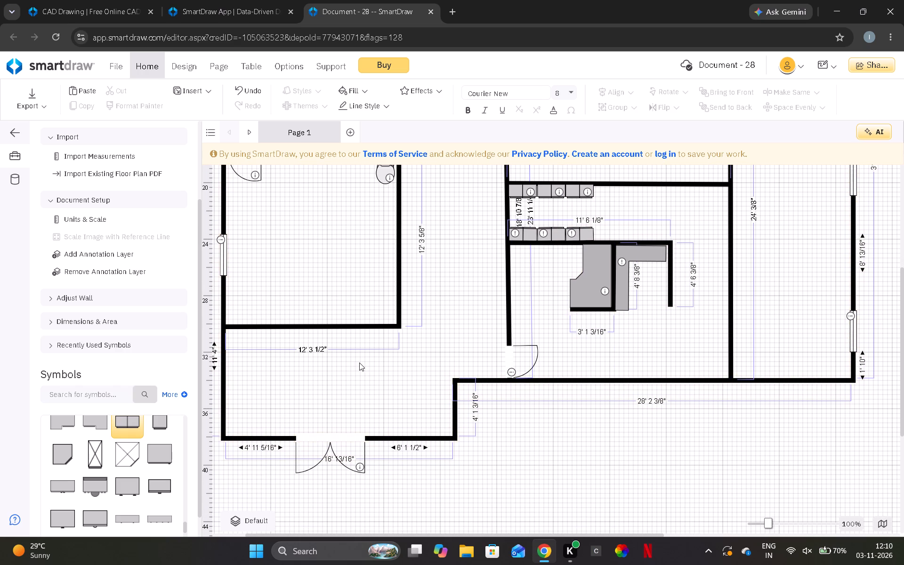
left_click(89, 395)
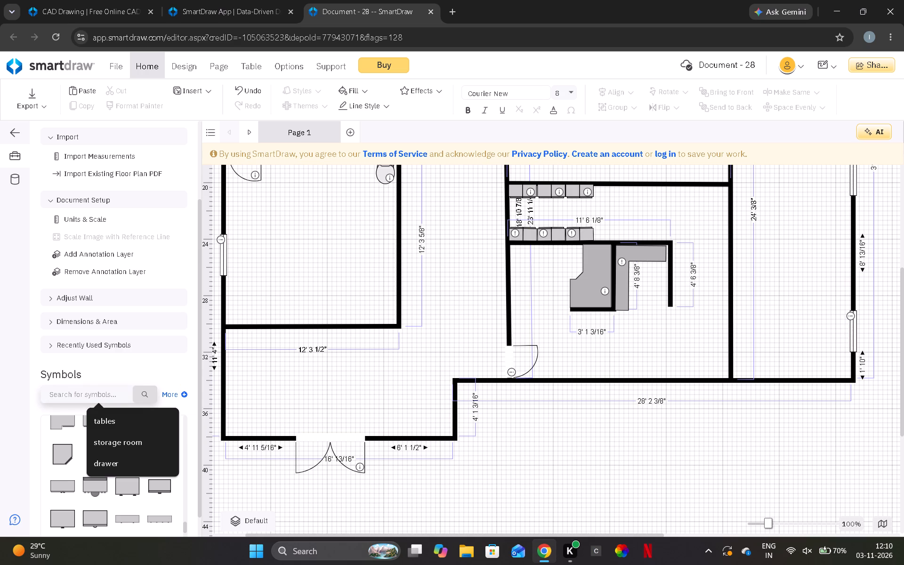
type("shoe rack")
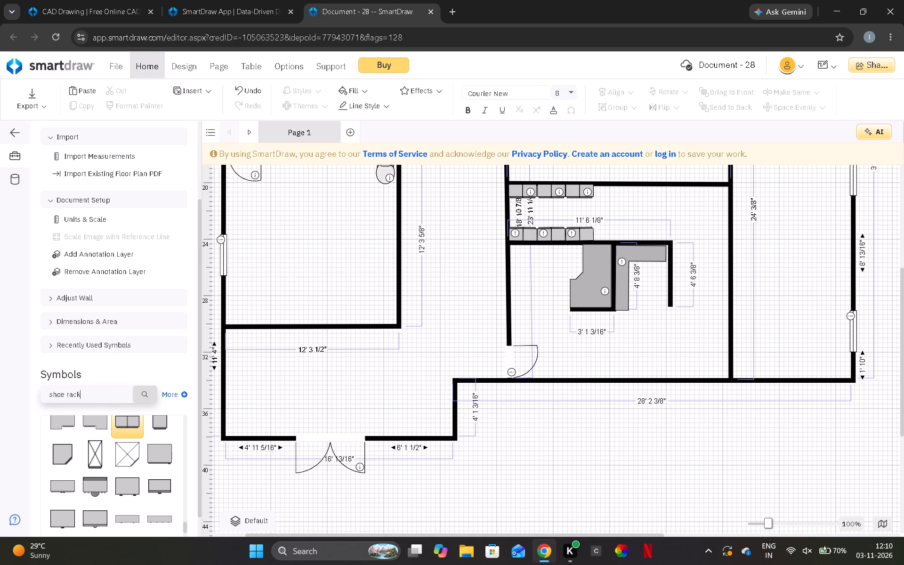
Add a Combination Bath/Shower symbol to the room with the toilet and rotate it about 269°.
scroll(353, 383, "up", 1)
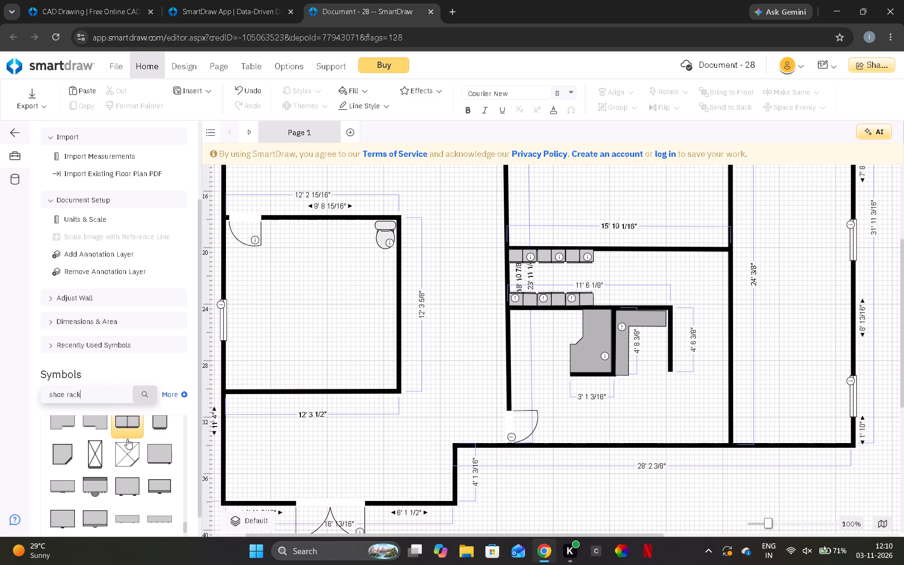
scroll(132, 457, "up", 7)
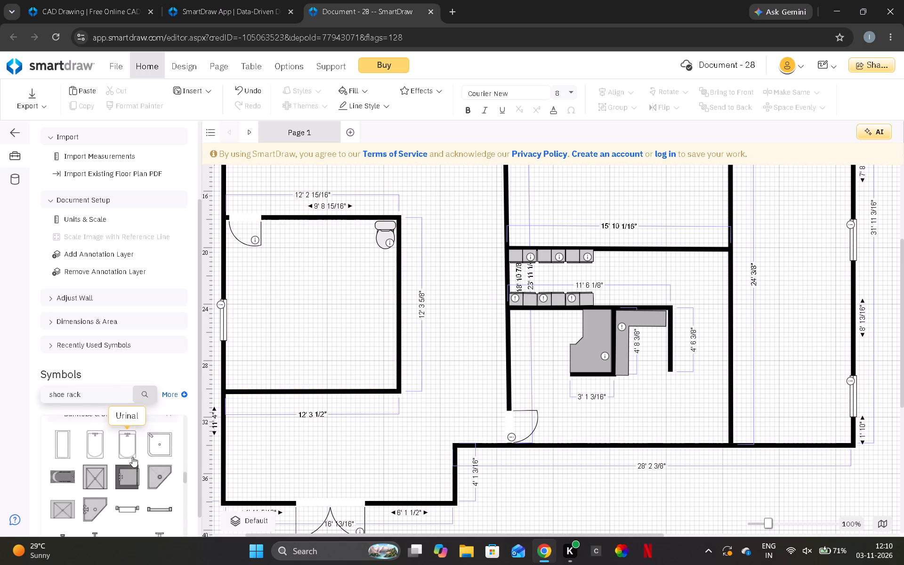
scroll(132, 457, "up", 4)
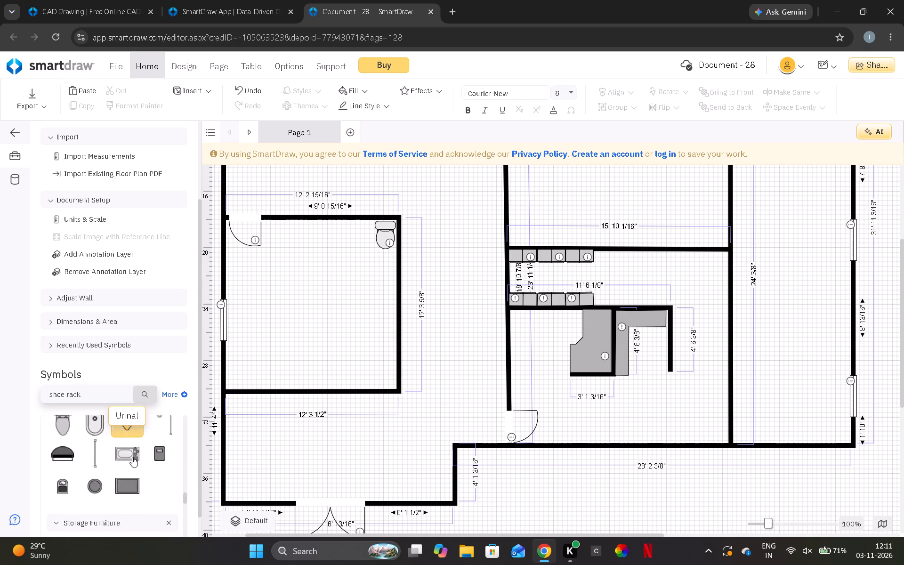
scroll(132, 457, "up", 2)
double_click(122, 471)
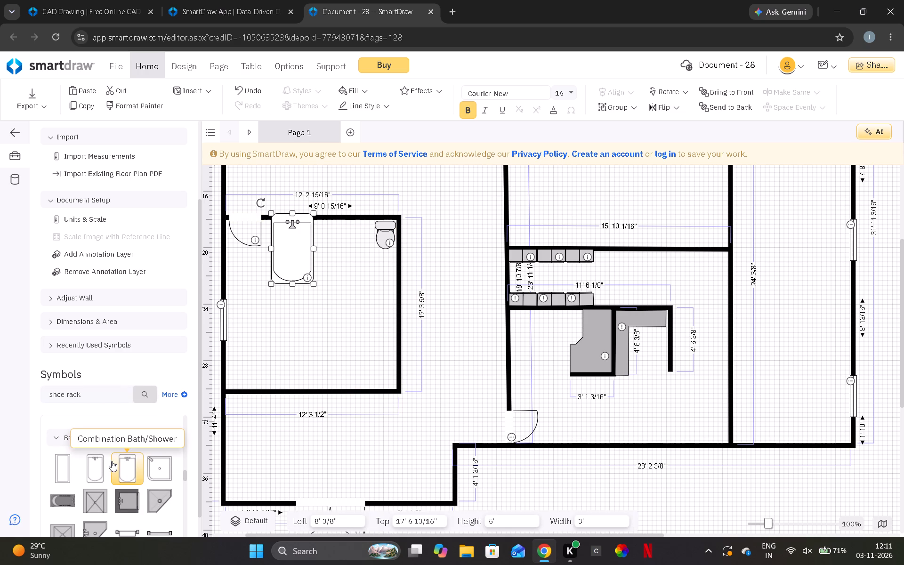
left_click_drag(266, 208, 335, 222)
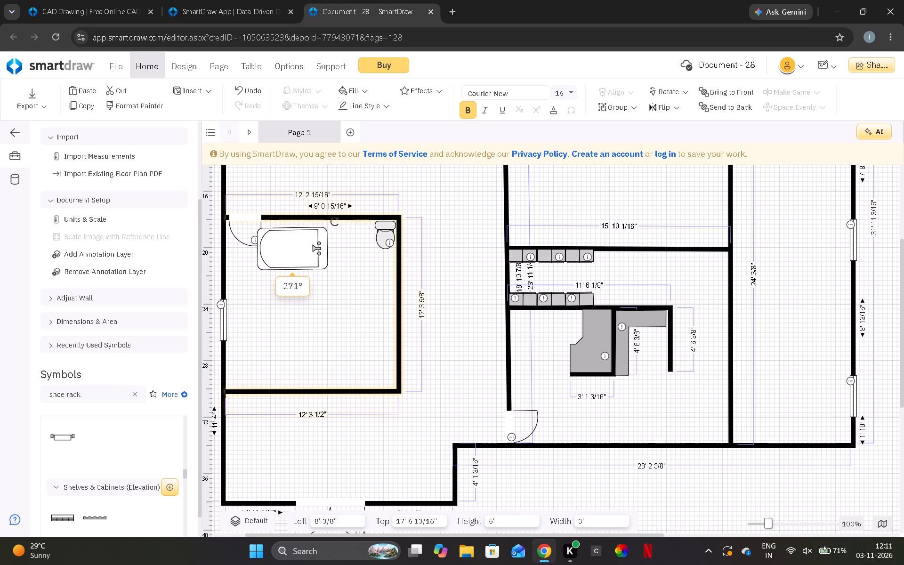
left_click_drag(335, 222, 335, 221)
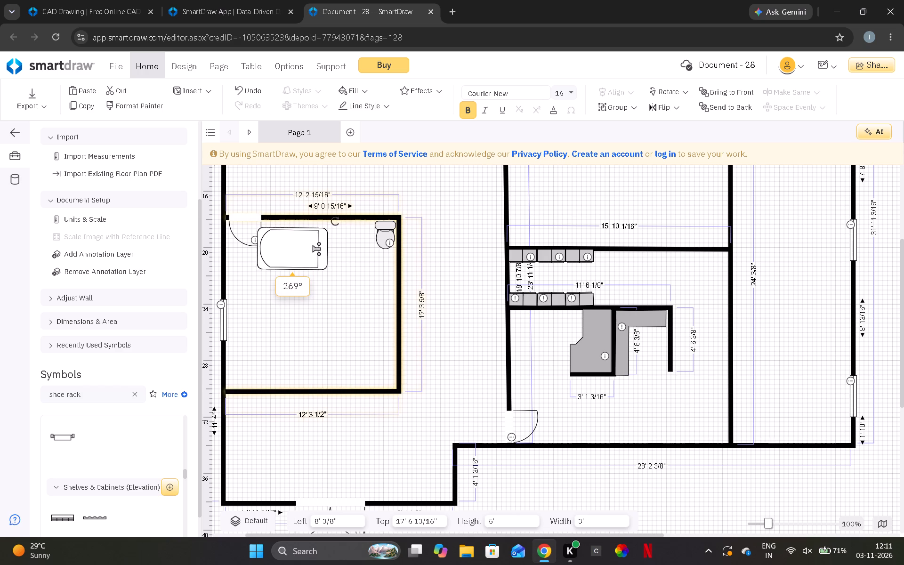
left_click_drag(335, 221, 335, 221)
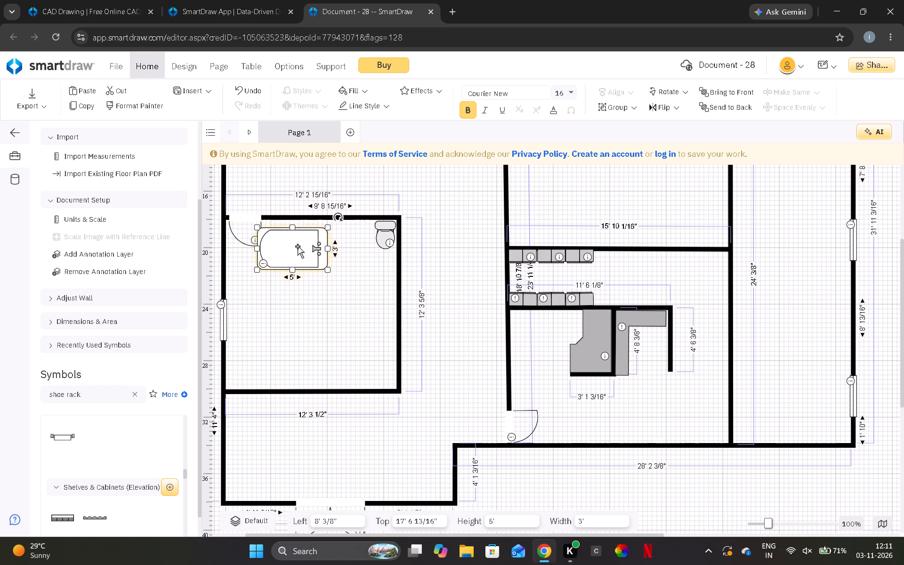
Move the bath against the 12' 3 1/2" wall opposite the toilet, at about 7' 7" left and 25' 11 5/8" top.
left_click_drag(298, 246, 270, 362)
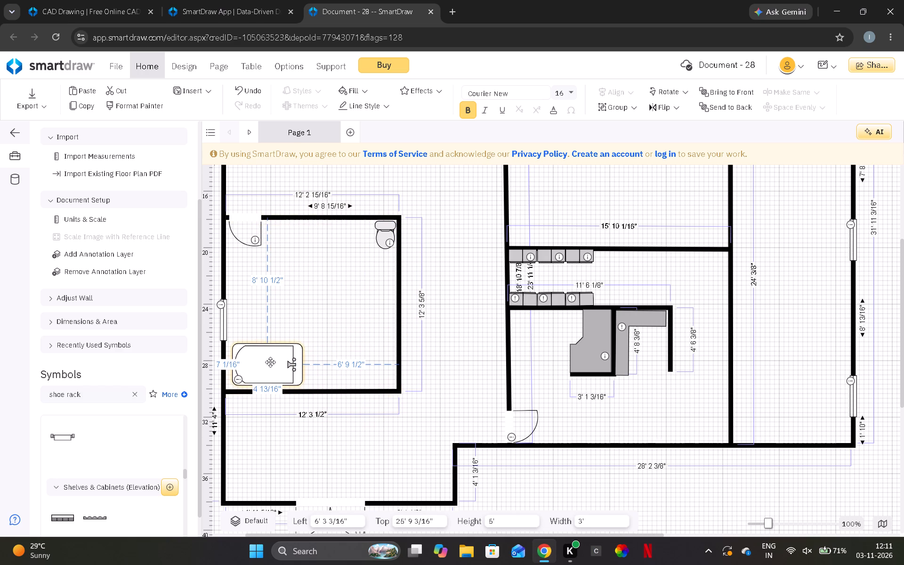
left_click_drag(270, 362, 271, 365)
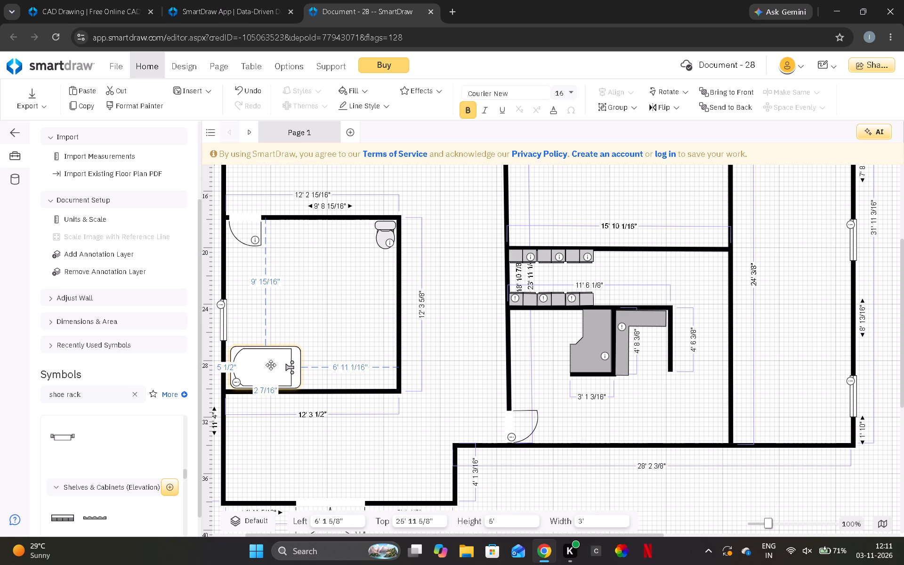
left_click_drag(271, 365, 302, 363)
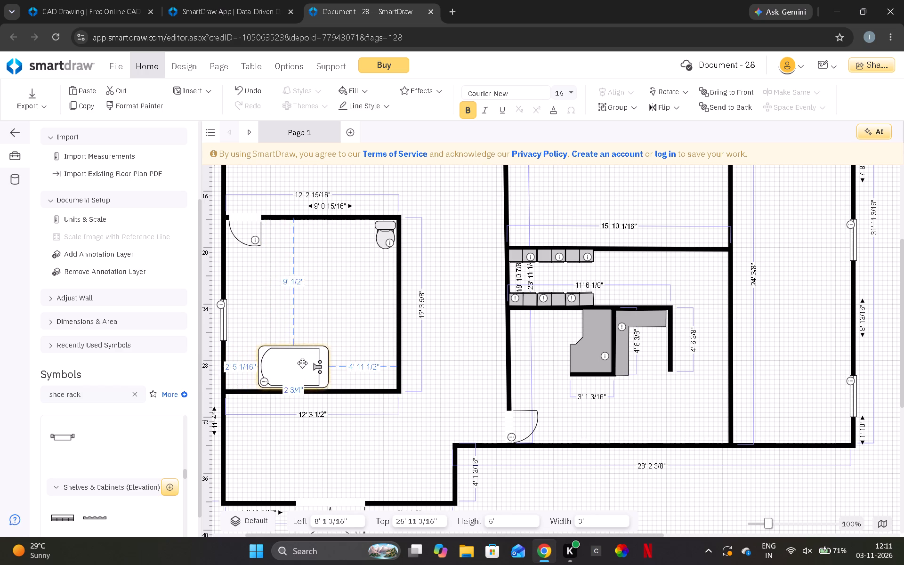
left_click_drag(302, 363, 298, 361)
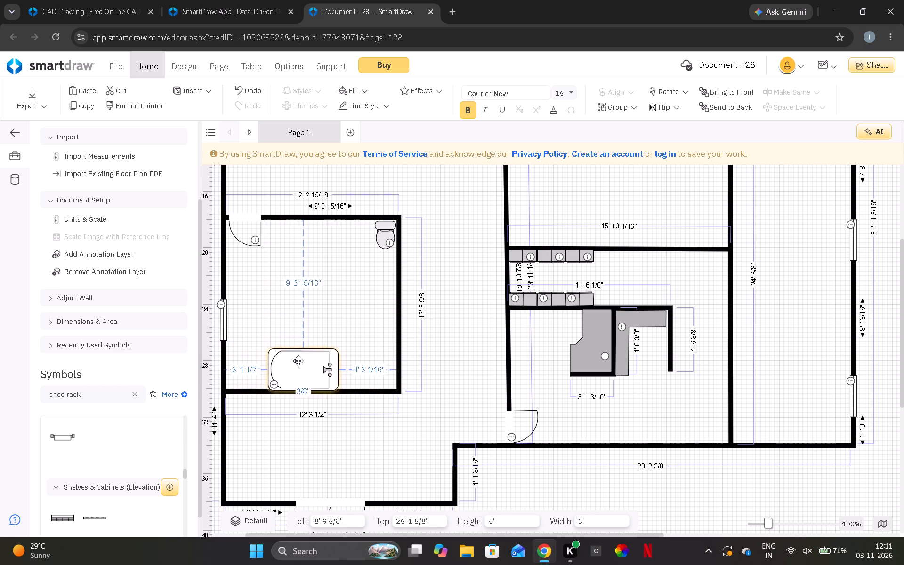
left_click_drag(298, 361, 282, 367)
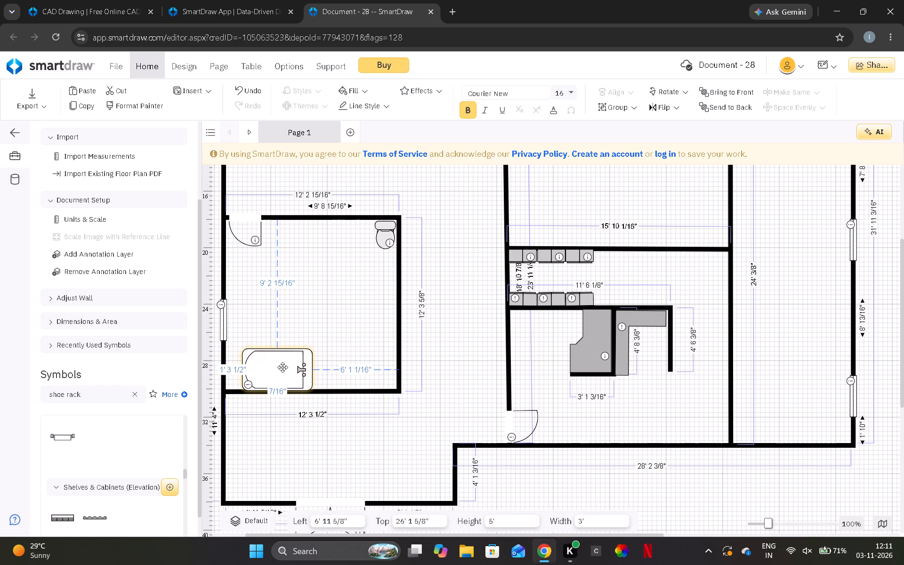
left_click_drag(282, 367, 279, 367)
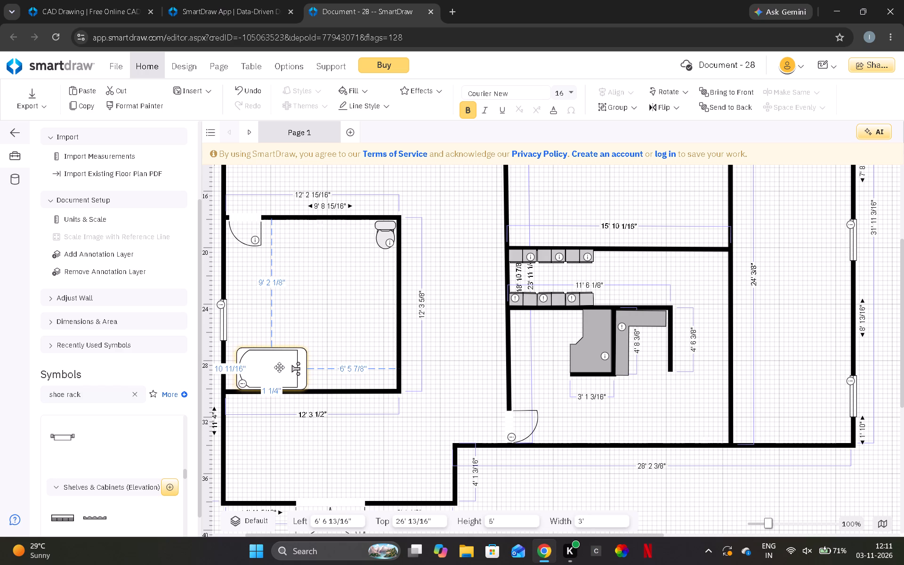
left_click_drag(279, 367, 282, 368)
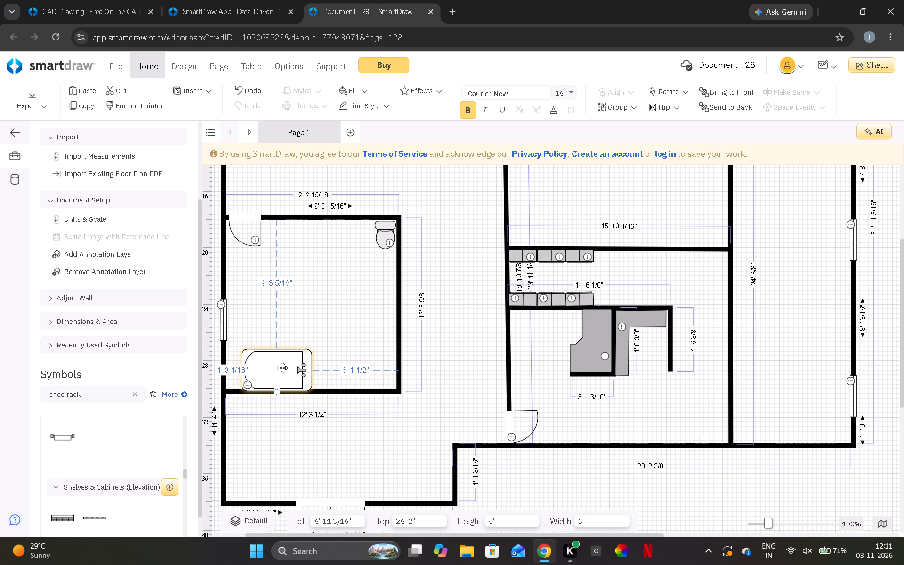
left_click_drag(282, 368, 291, 365)
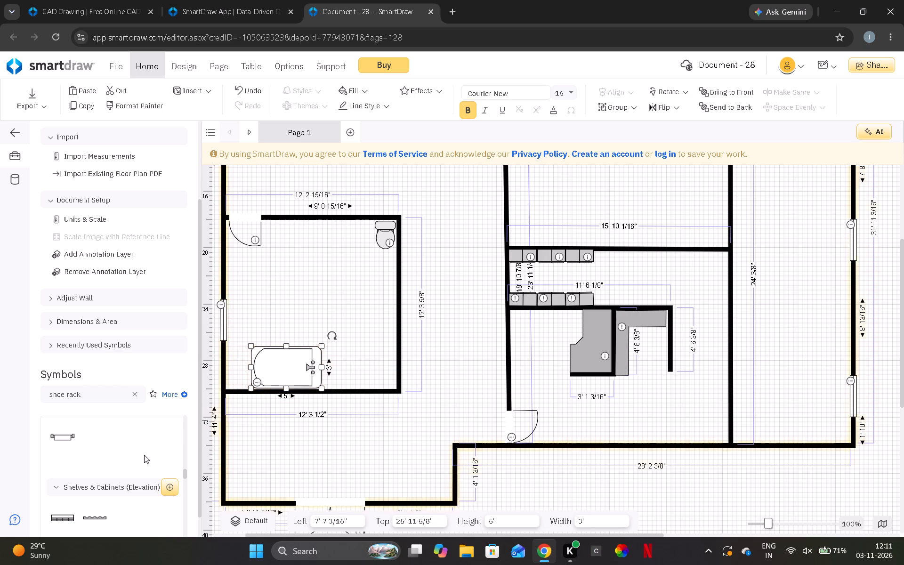
Add a Shoe Rack symbol, resize it to about 2' 8" wide by 11 3/8" high, and rotate it about 89°.
scroll(131, 464, "down", 1)
double_click(65, 458)
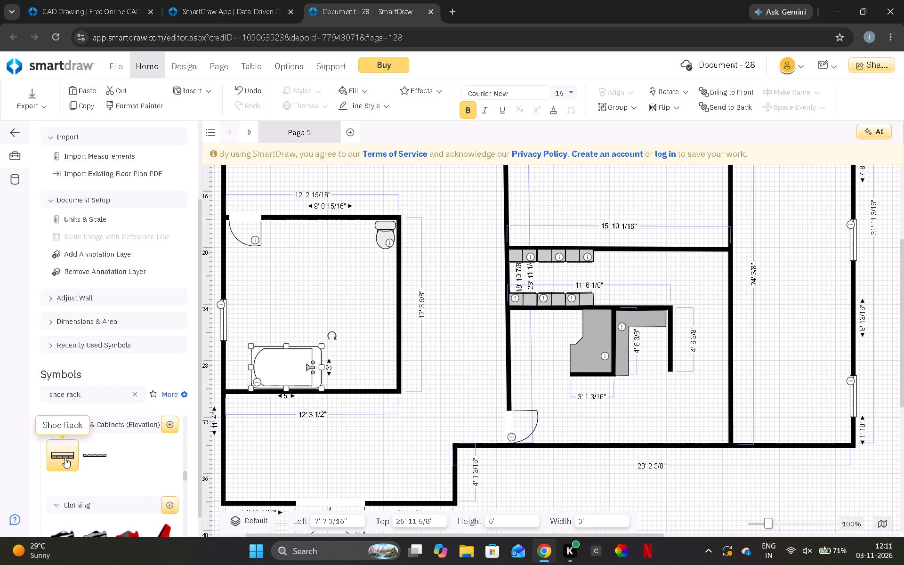
left_click_drag(309, 248, 307, 262)
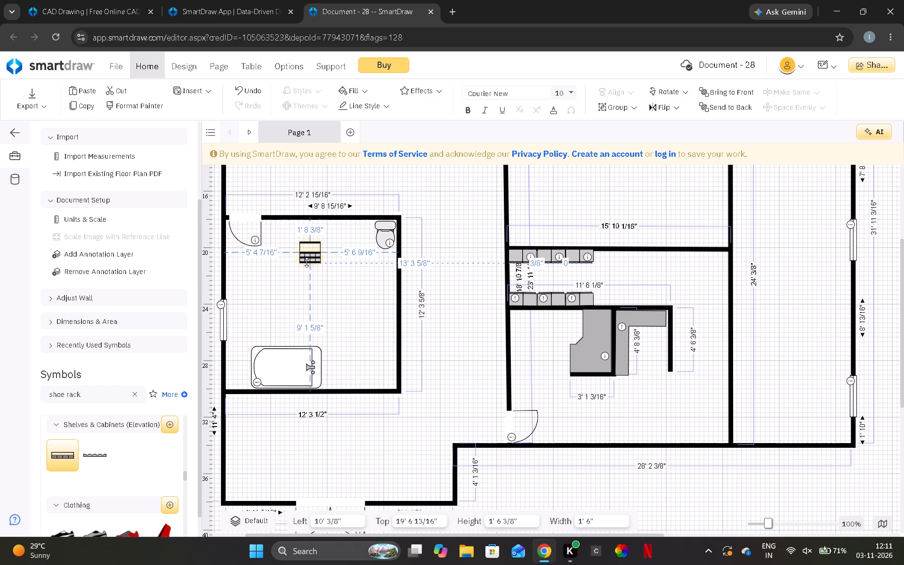
left_click_drag(307, 262, 309, 255)
left_click_drag(322, 246, 338, 249)
left_click(288, 229)
left_click_drag(288, 229, 306, 266)
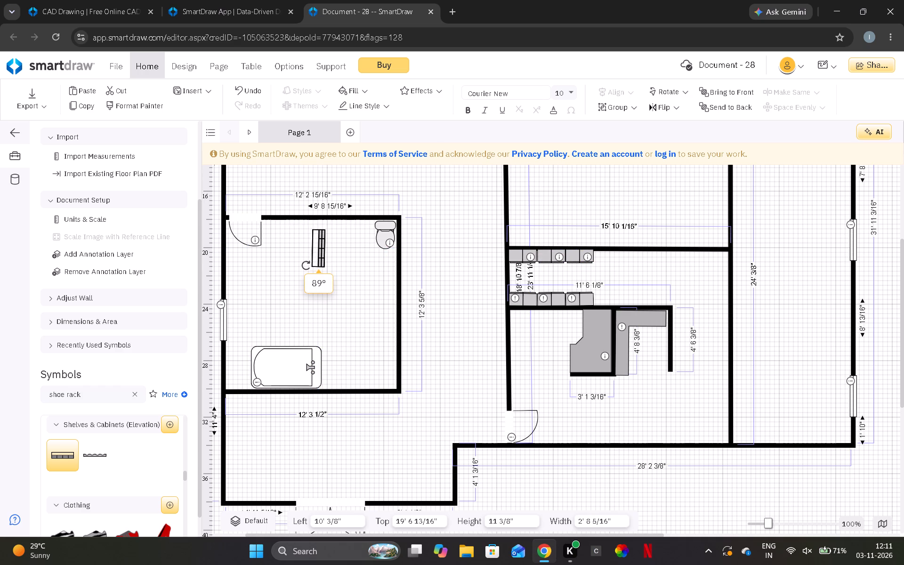
left_click_drag(306, 266, 307, 266)
Move the shoe rack into the entrance area's corner against the 11' 4" wall, beside the 4' 11 5/16" wall segment.
left_click_drag(319, 251, 232, 484)
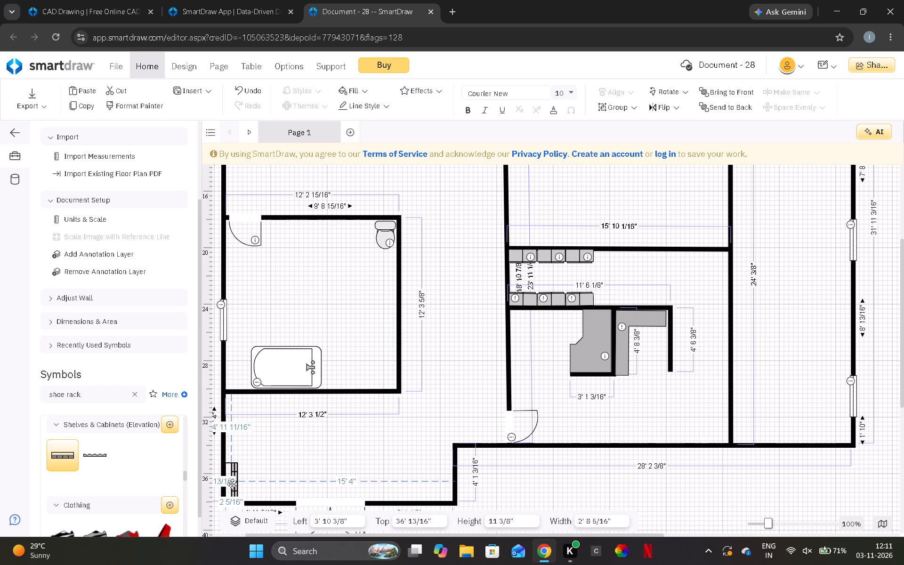
left_click_drag(232, 484, 234, 482)
left_click(234, 482)
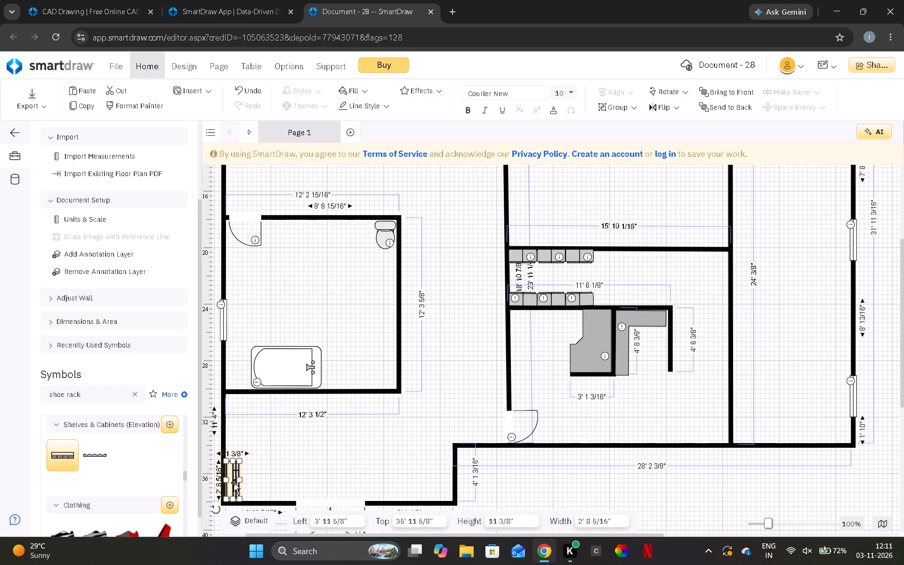
left_click(309, 447)
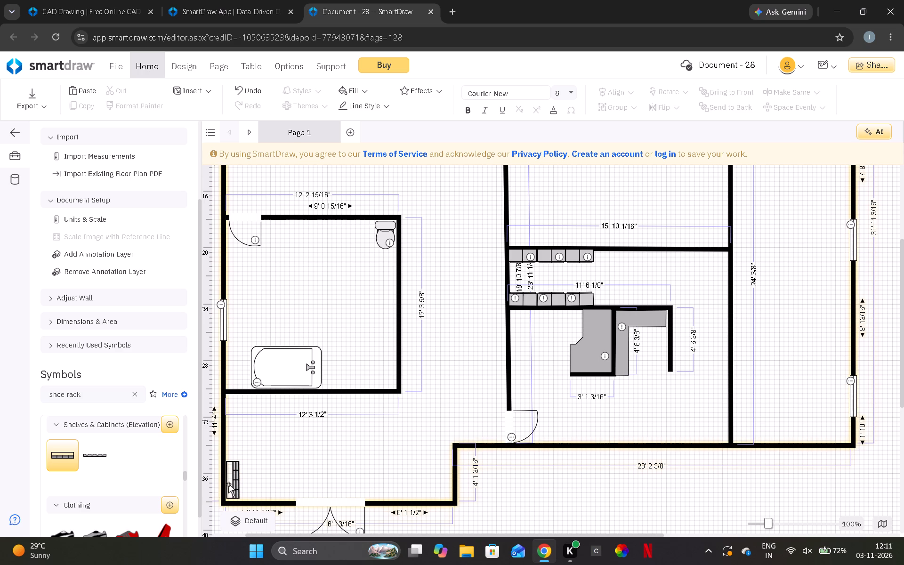
left_click(228, 484)
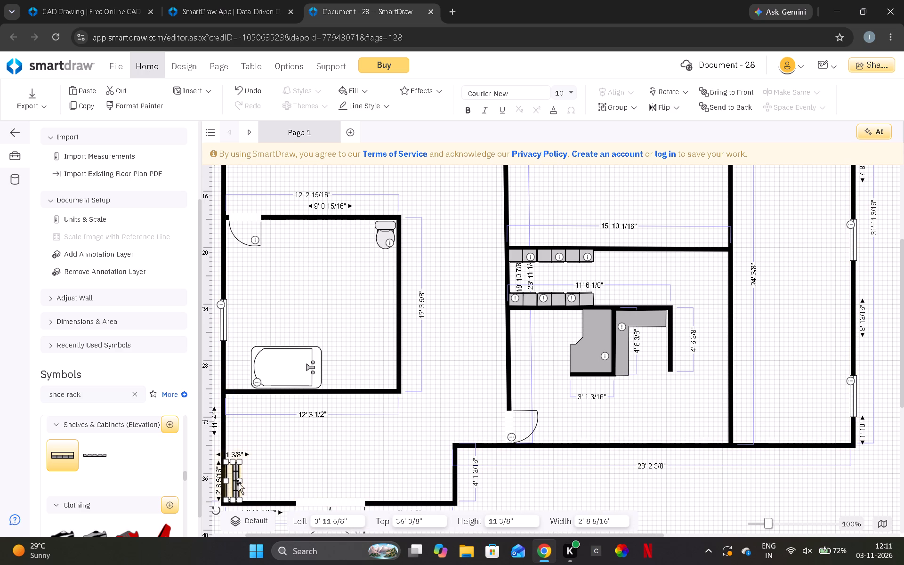
Nudge the shoe rack tighter into the entrance area's corner against the 11' 4" wall.
left_click(271, 475)
left_click(236, 479)
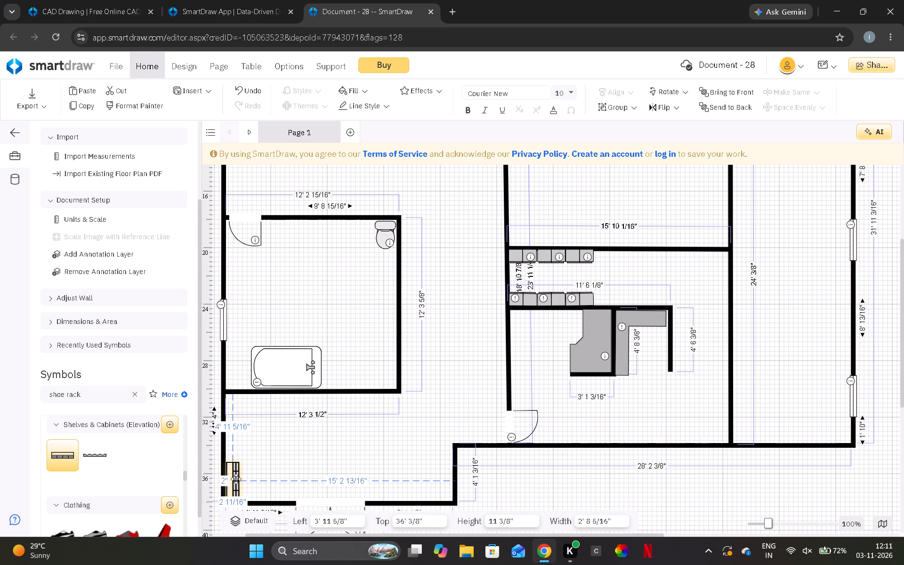
left_click(284, 468)
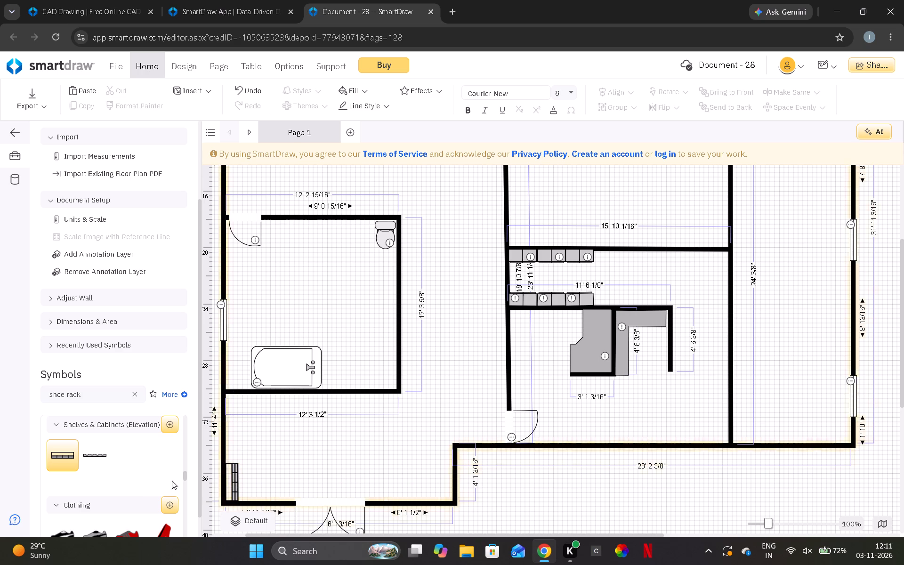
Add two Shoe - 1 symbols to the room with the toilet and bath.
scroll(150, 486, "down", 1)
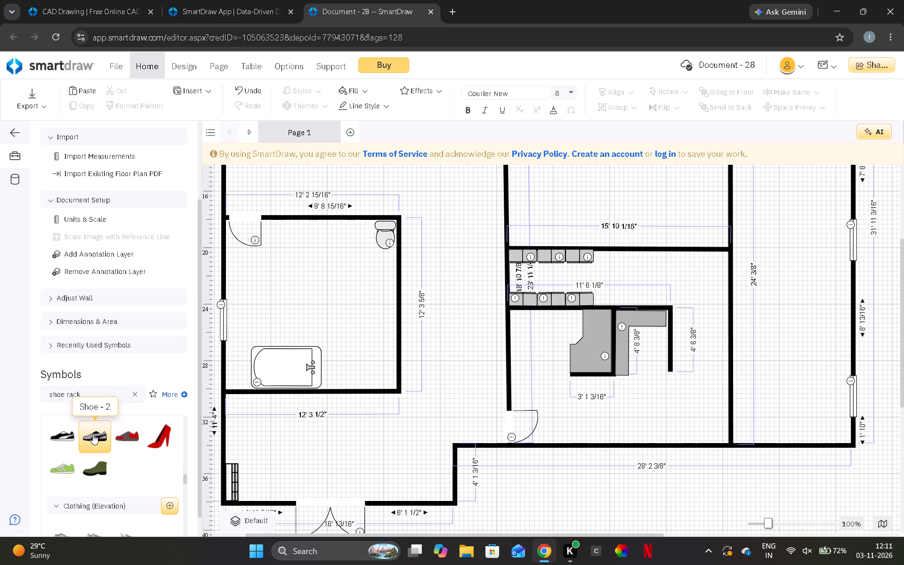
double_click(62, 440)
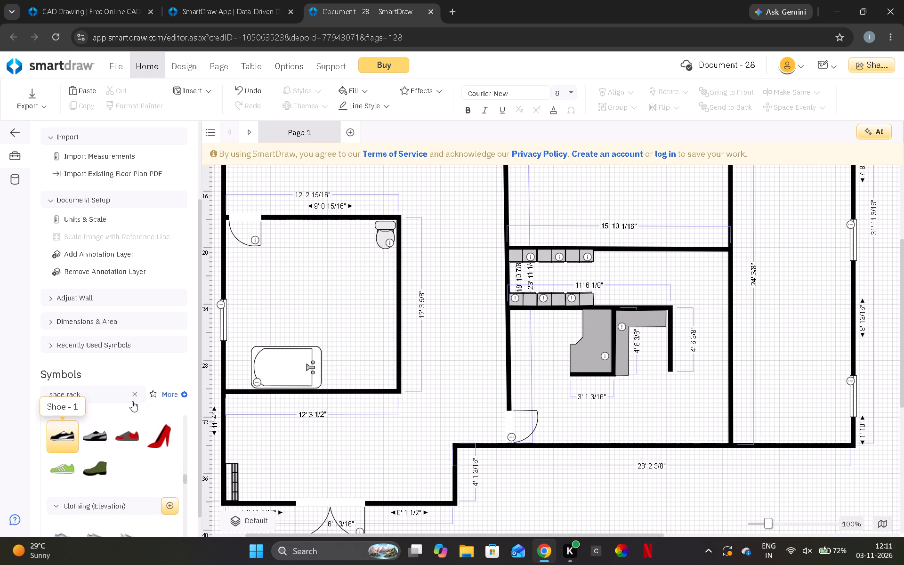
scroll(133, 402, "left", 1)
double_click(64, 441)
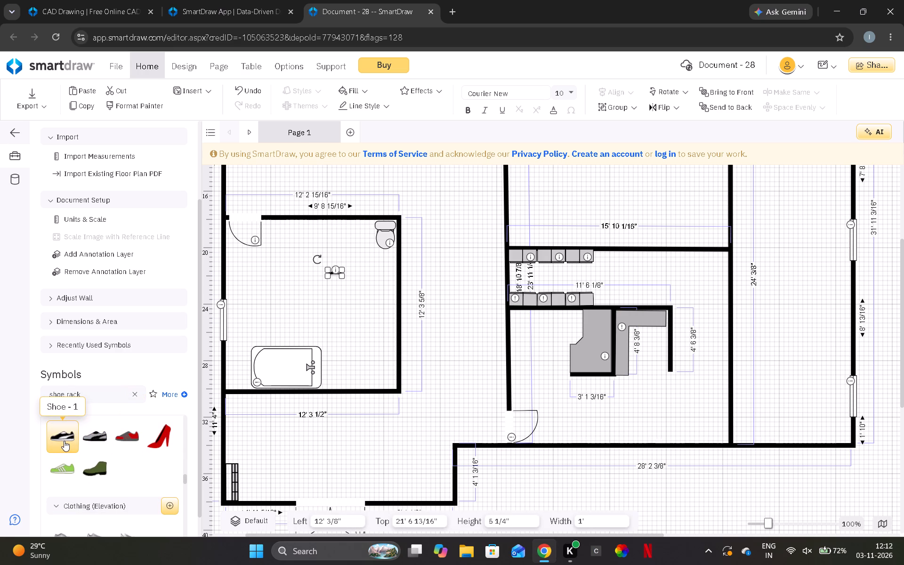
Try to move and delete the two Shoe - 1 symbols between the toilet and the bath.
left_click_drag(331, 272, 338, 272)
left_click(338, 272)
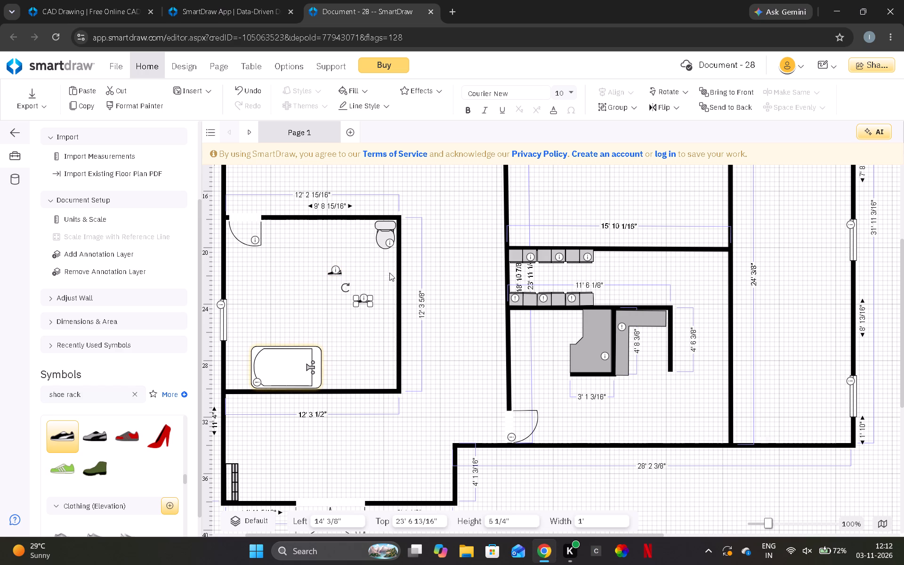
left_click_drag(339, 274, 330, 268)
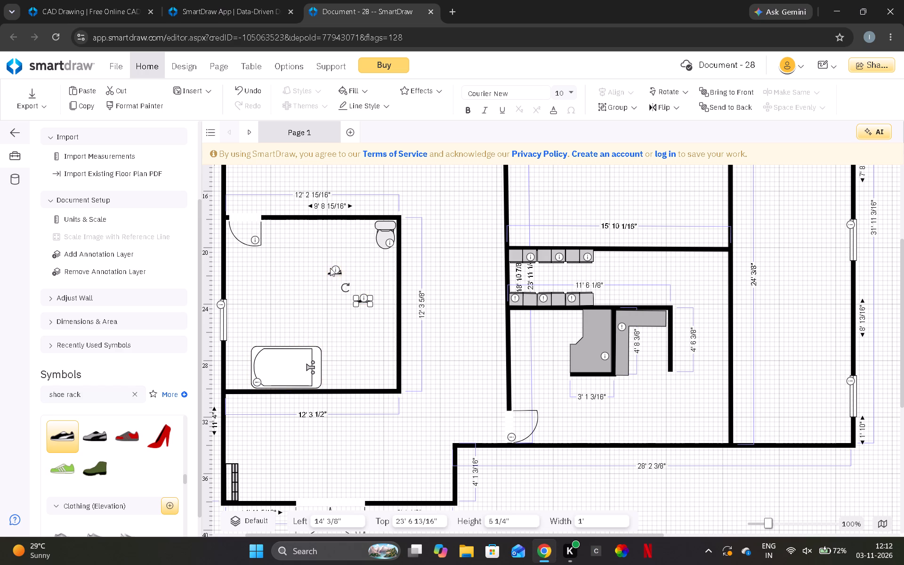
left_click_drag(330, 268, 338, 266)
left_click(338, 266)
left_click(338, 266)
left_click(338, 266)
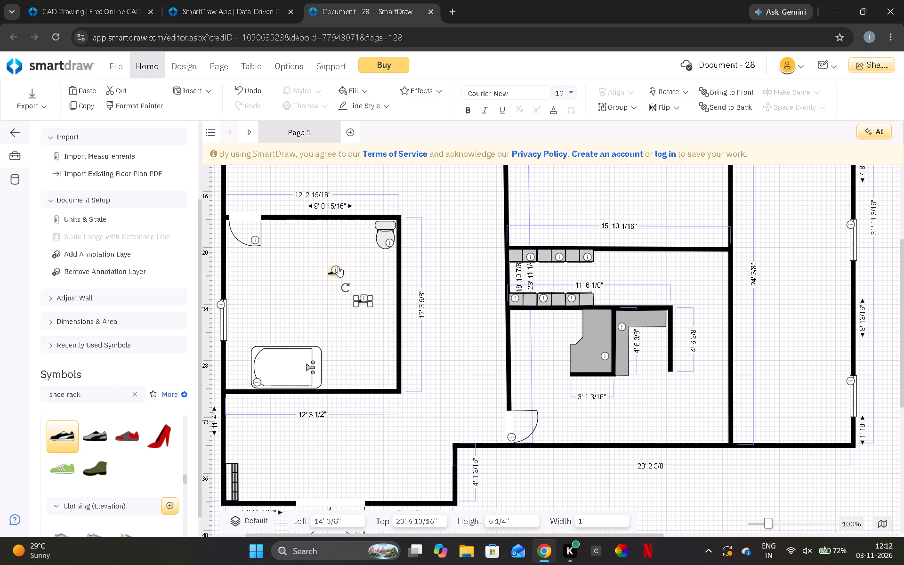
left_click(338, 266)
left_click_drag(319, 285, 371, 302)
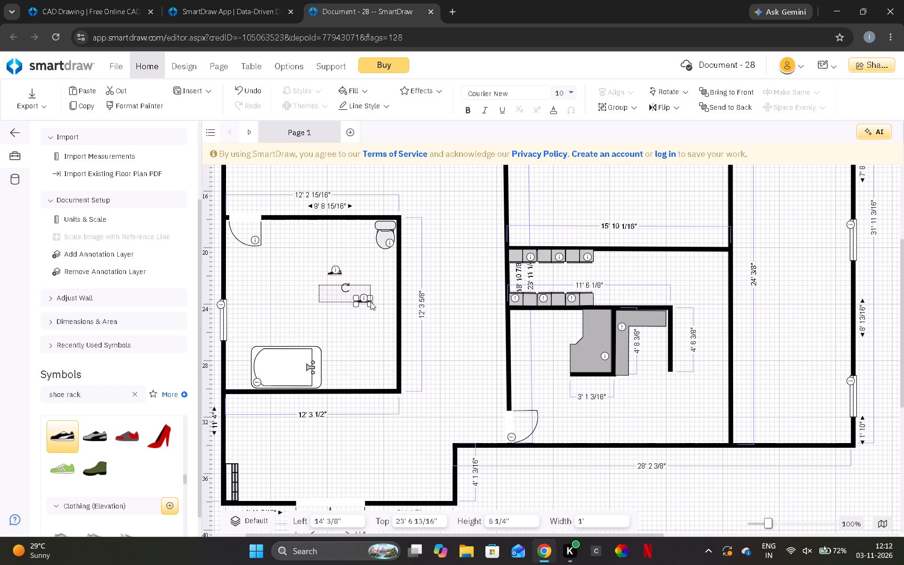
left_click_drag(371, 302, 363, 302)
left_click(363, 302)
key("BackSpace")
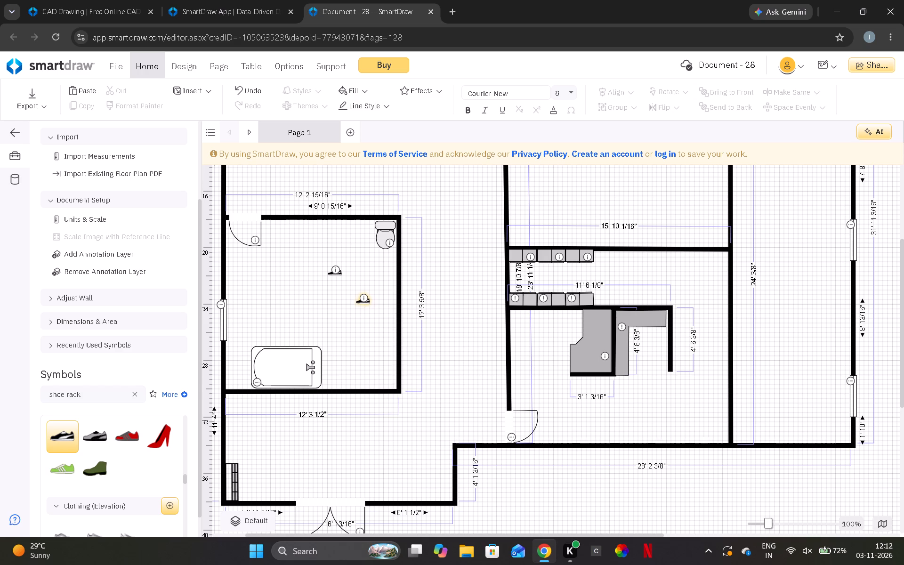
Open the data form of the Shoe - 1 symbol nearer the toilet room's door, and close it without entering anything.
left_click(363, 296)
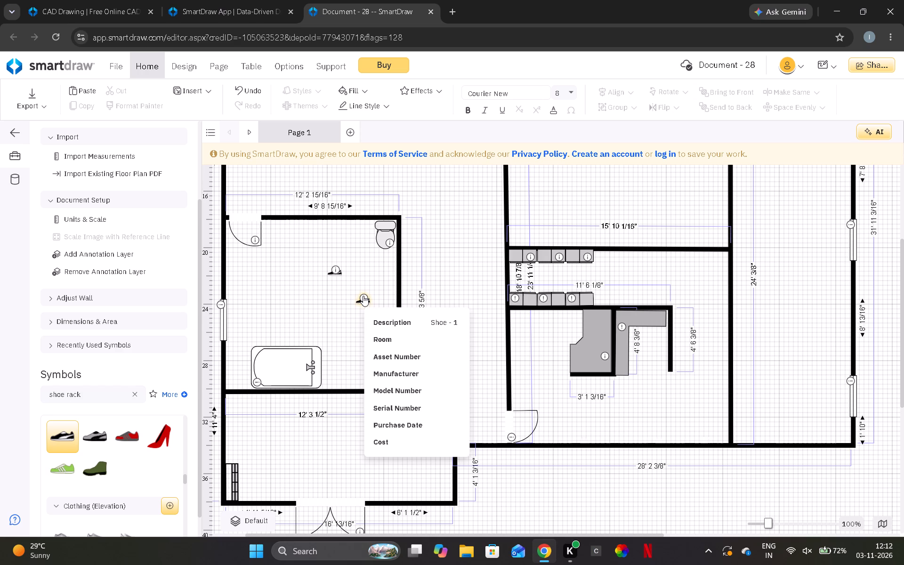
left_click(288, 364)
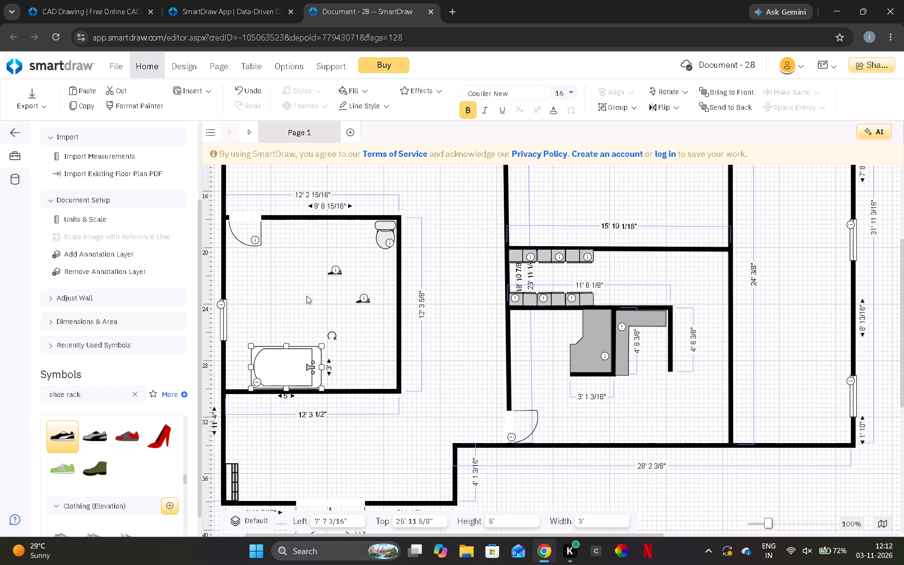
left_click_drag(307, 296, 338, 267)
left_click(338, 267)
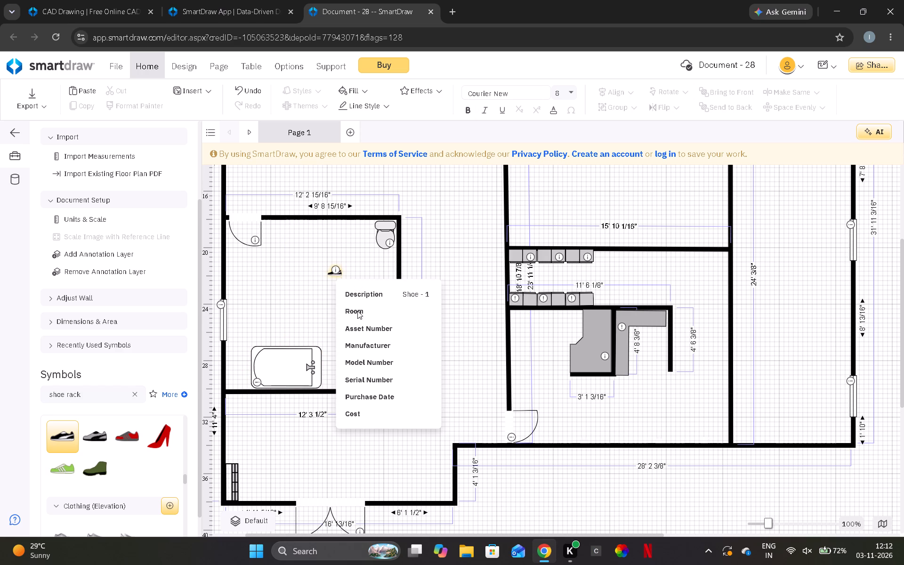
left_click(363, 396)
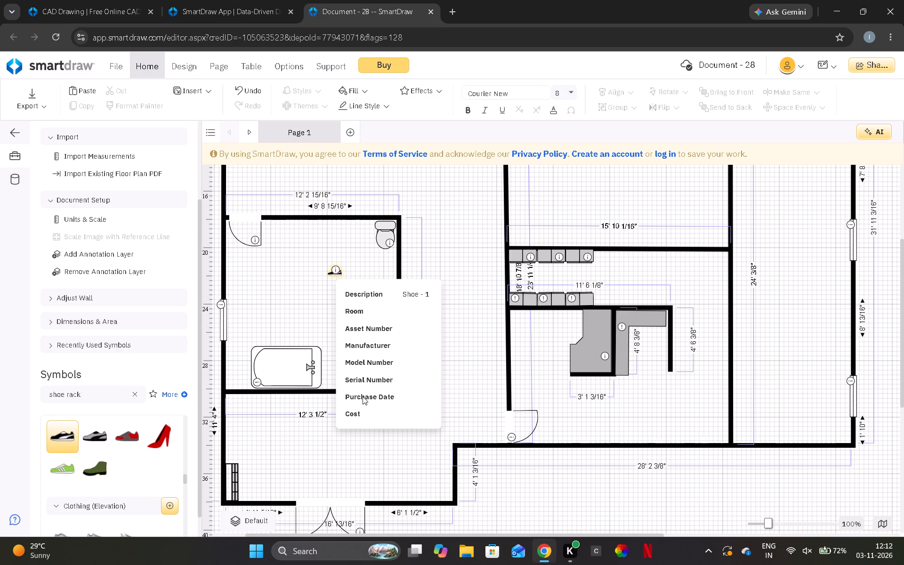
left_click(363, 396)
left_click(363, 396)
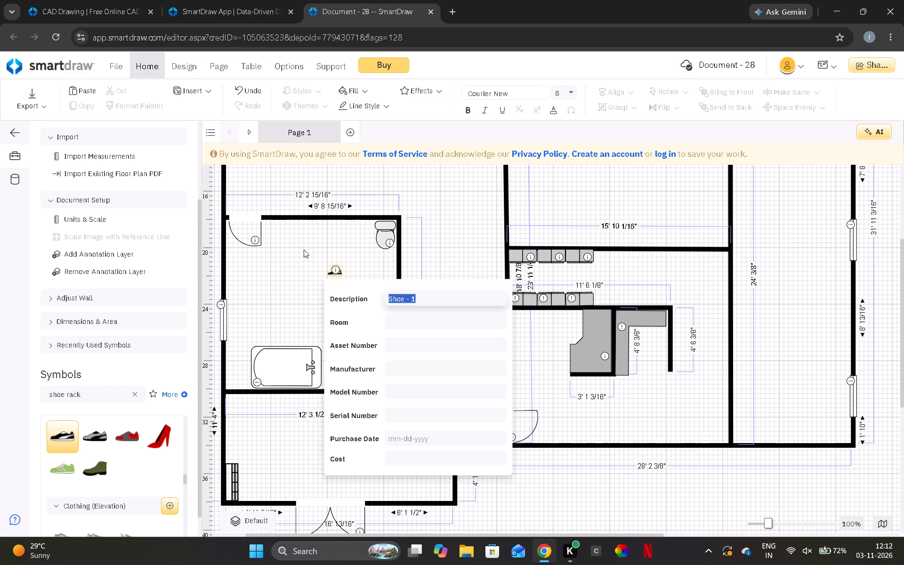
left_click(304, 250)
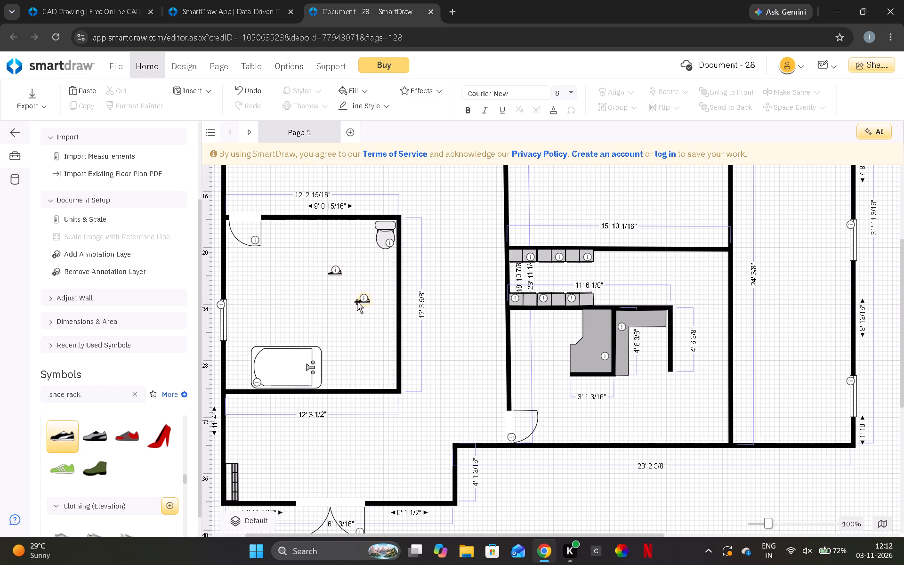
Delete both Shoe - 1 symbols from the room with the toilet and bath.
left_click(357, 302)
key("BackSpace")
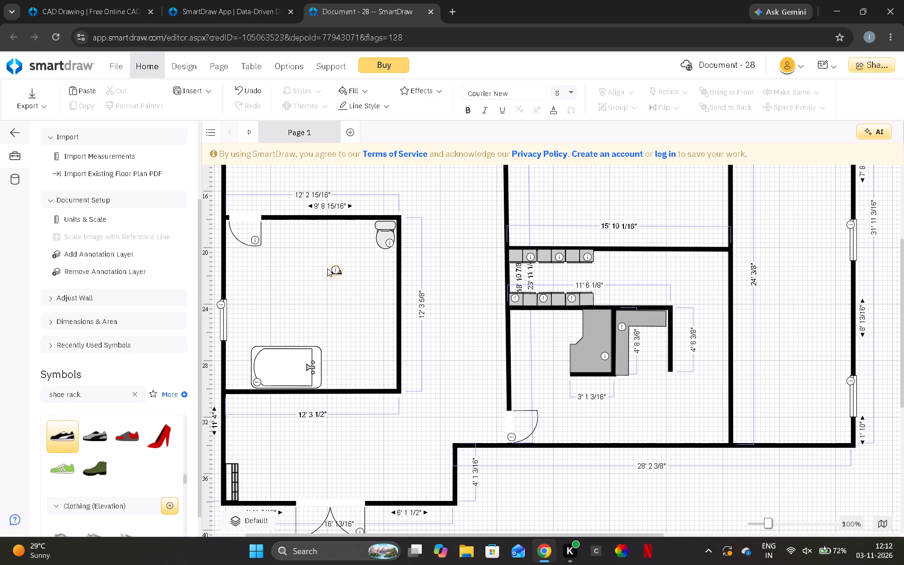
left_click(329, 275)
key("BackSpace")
Look through the symbol library's clothing, storage furniture, toilet and bath symbols for another bathroom fixture.
scroll(313, 454, "down", 1)
scroll(109, 517, "down", 2)
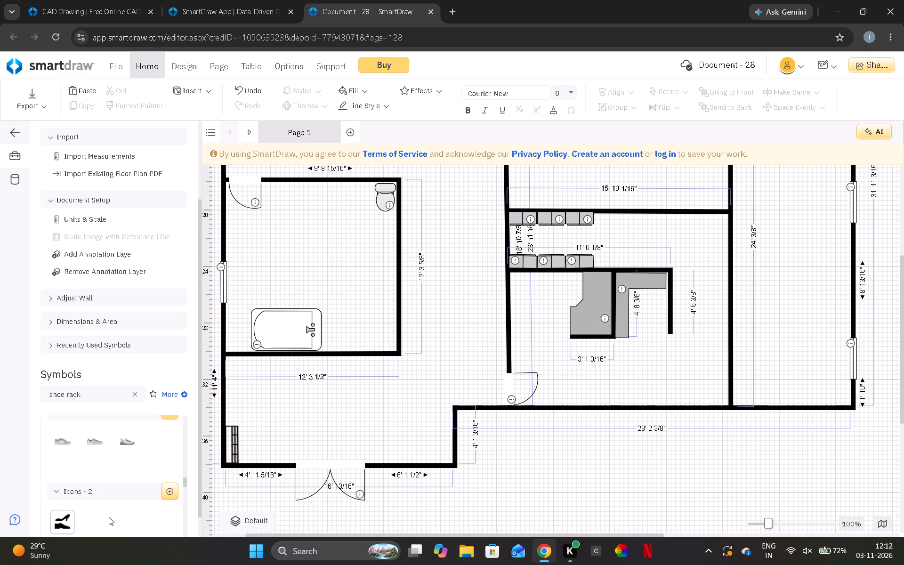
scroll(109, 517, "up", 5)
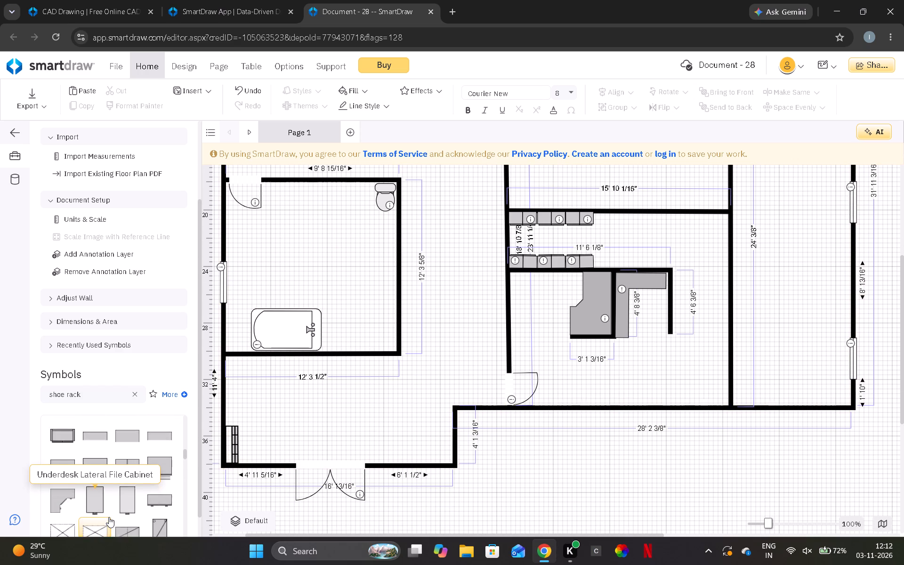
scroll(109, 517, "up", 3)
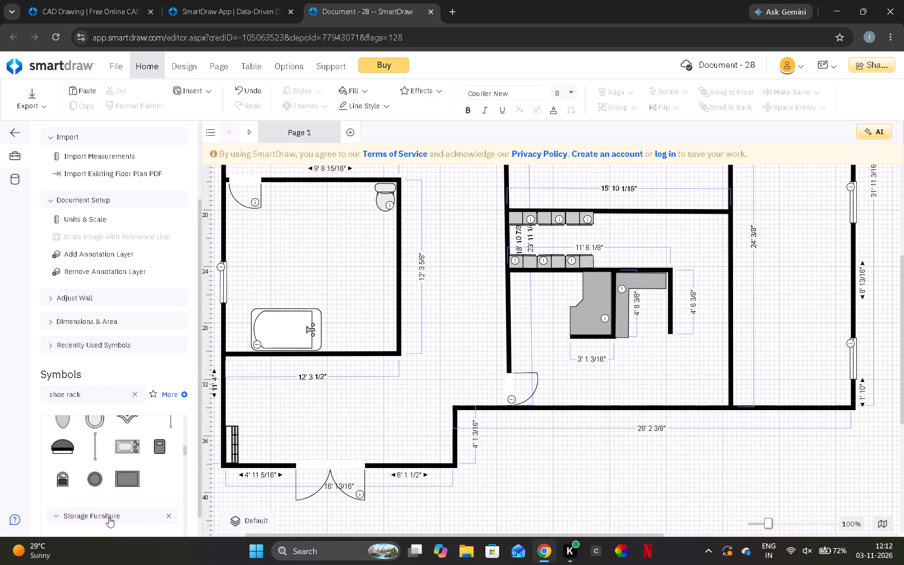
scroll(109, 517, "up", 1)
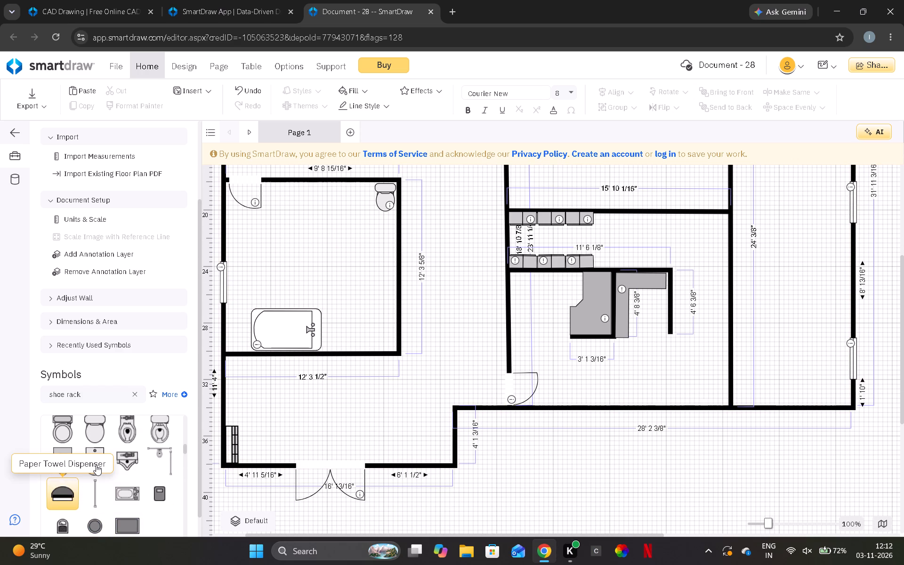
scroll(96, 465, "up", 2)
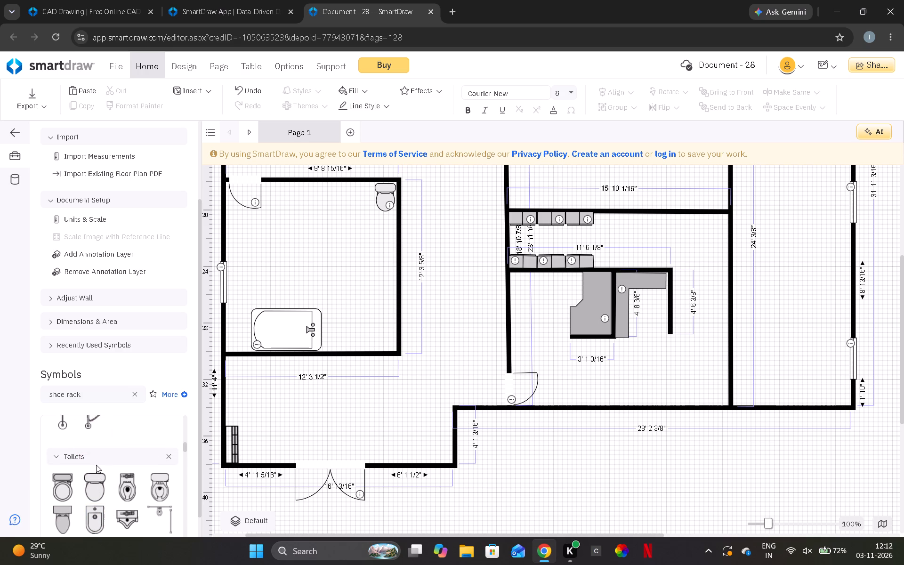
scroll(133, 520, "down", 1)
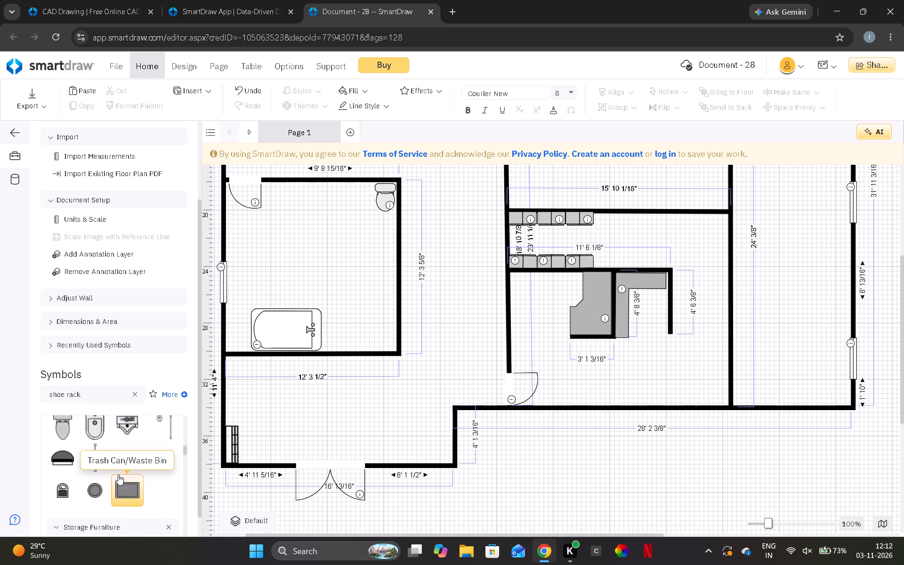
scroll(118, 475, "down", 3)
scroll(118, 475, "up", 7)
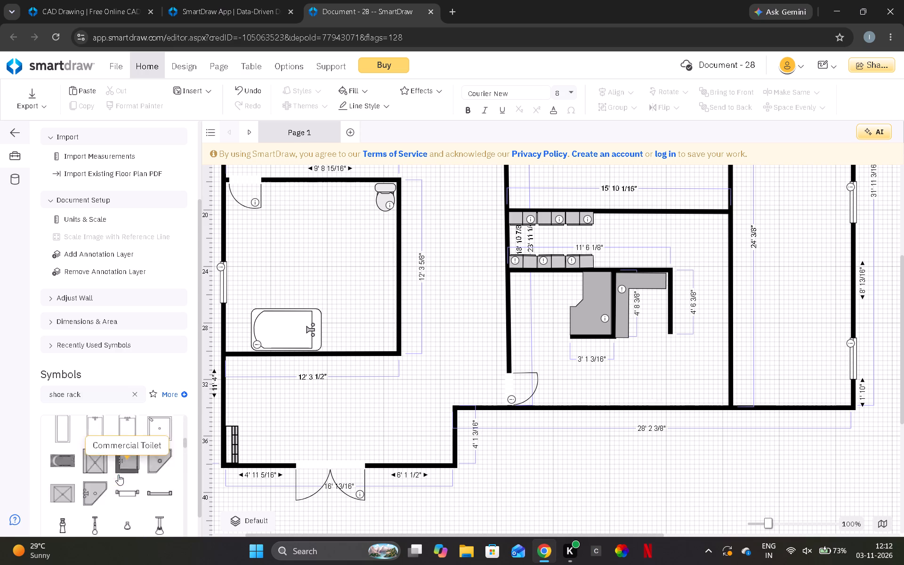
scroll(118, 475, "up", 1)
scroll(118, 475, "down", 3)
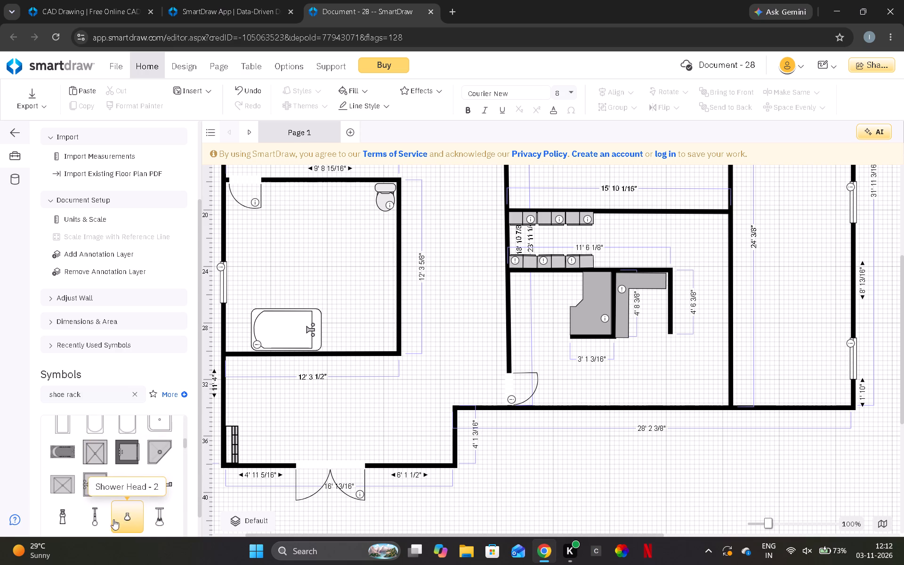
Add the shower head symbol listed just before Shower Head - 2 to the bathroom and rotate it about 270°.
double_click(93, 514)
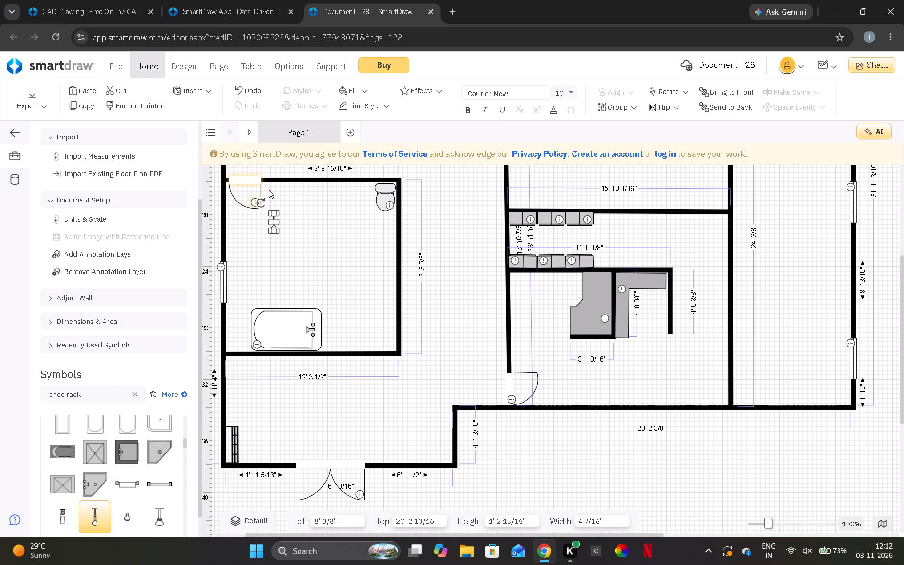
left_click_drag(260, 204, 287, 209)
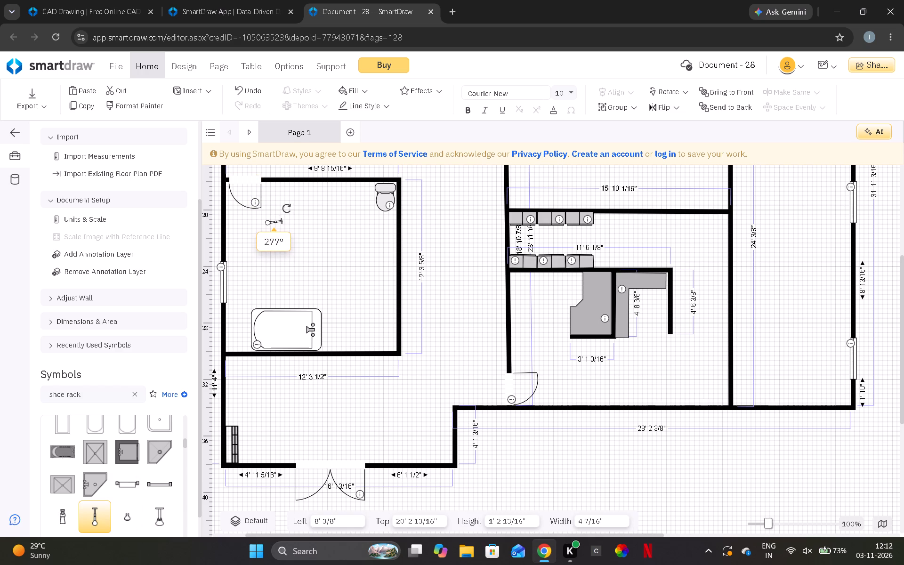
left_click_drag(287, 209, 285, 212)
left_click_drag(285, 212, 285, 212)
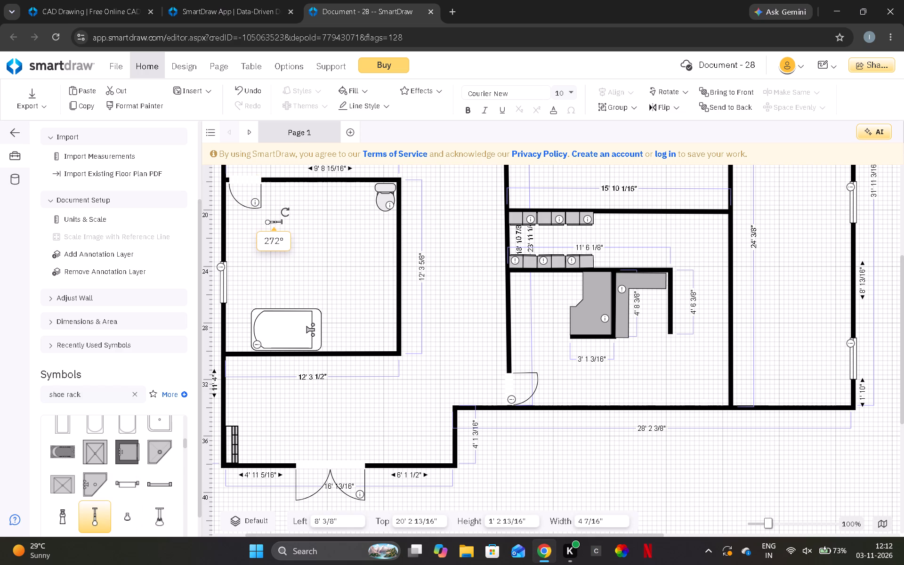
left_click_drag(285, 212, 285, 213)
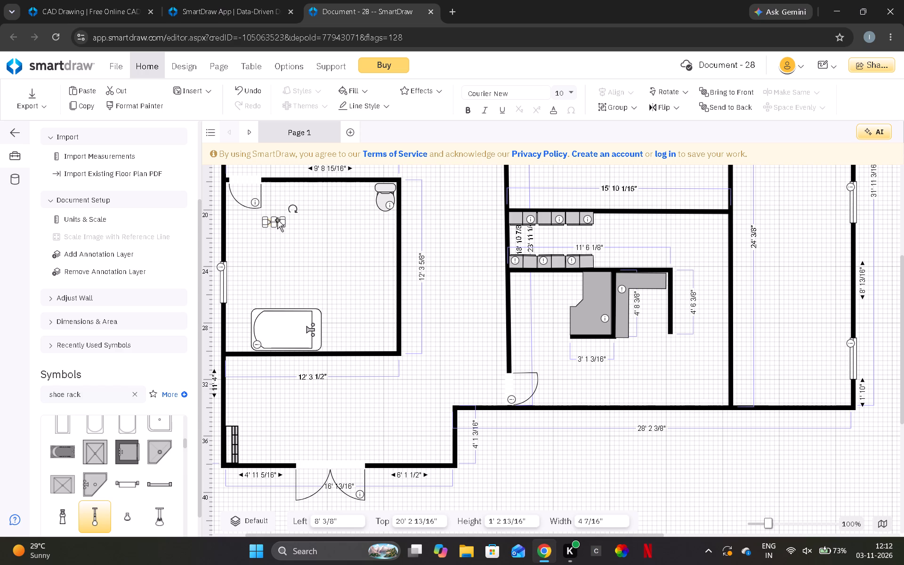
Move the shower head against the 12' 3 5/8" wall near the bathroom corner, at about 16' left and 28' 5" top.
left_click_drag(277, 220, 388, 324)
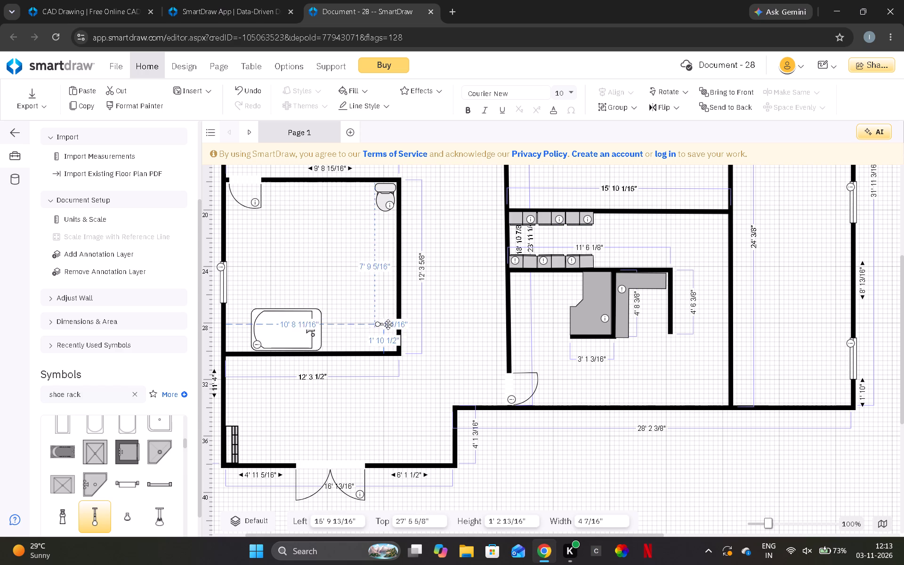
left_click_drag(388, 324, 390, 335)
left_click(366, 291)
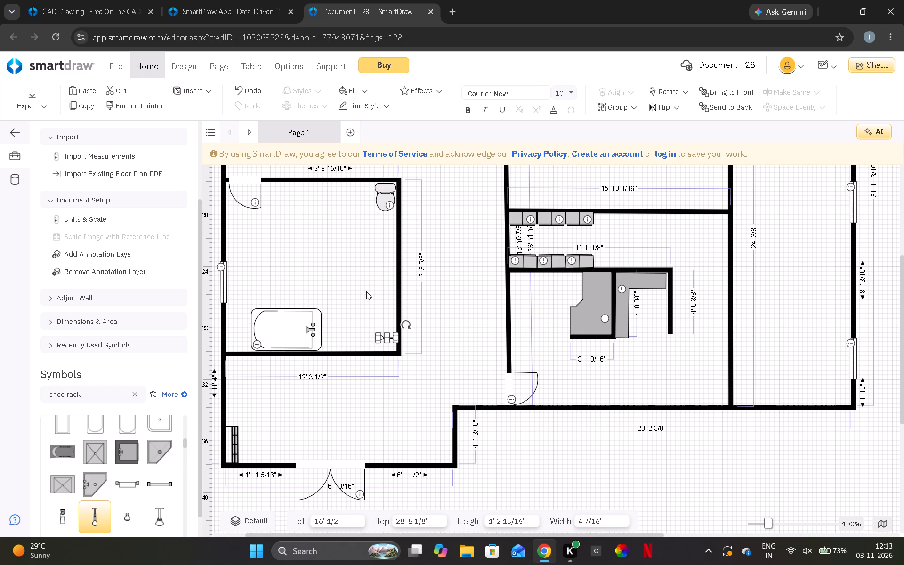
left_click(392, 338)
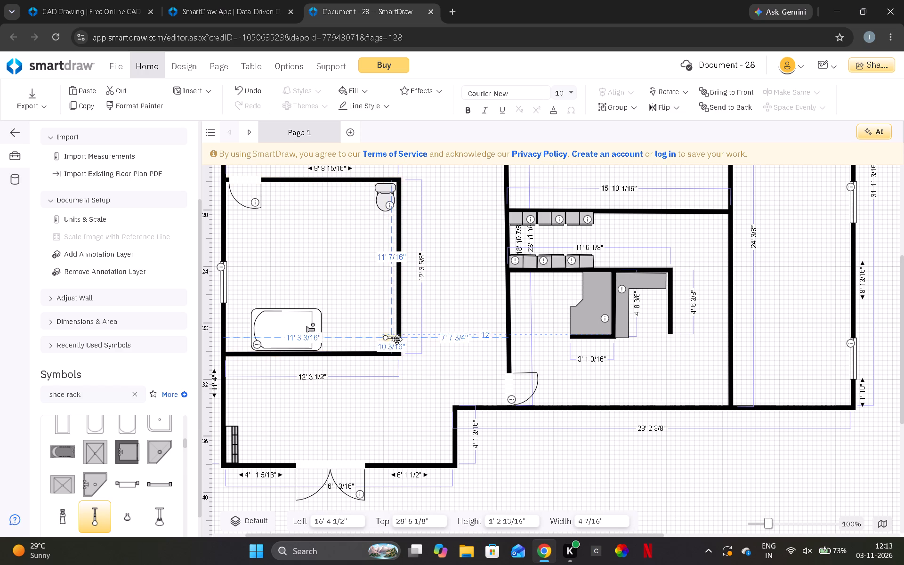
left_click(375, 270)
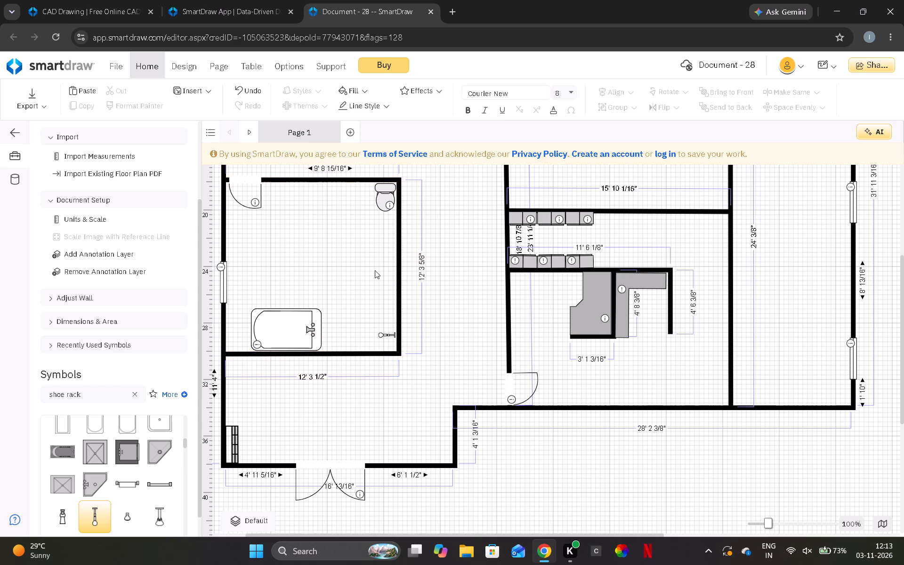
Nudge the shower head closer so its mount meets the bathroom's 12' 3 5/8" wall.
left_click(383, 333)
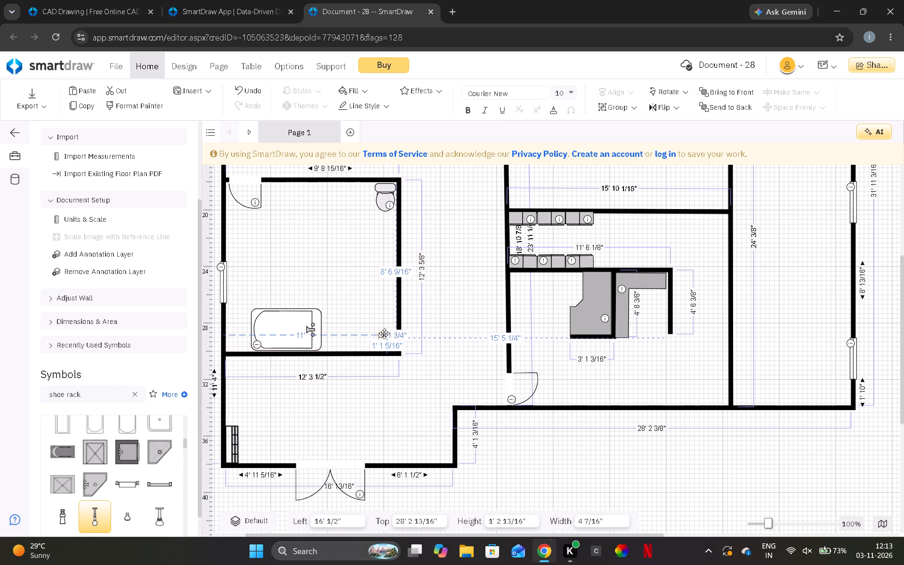
left_click(382, 254)
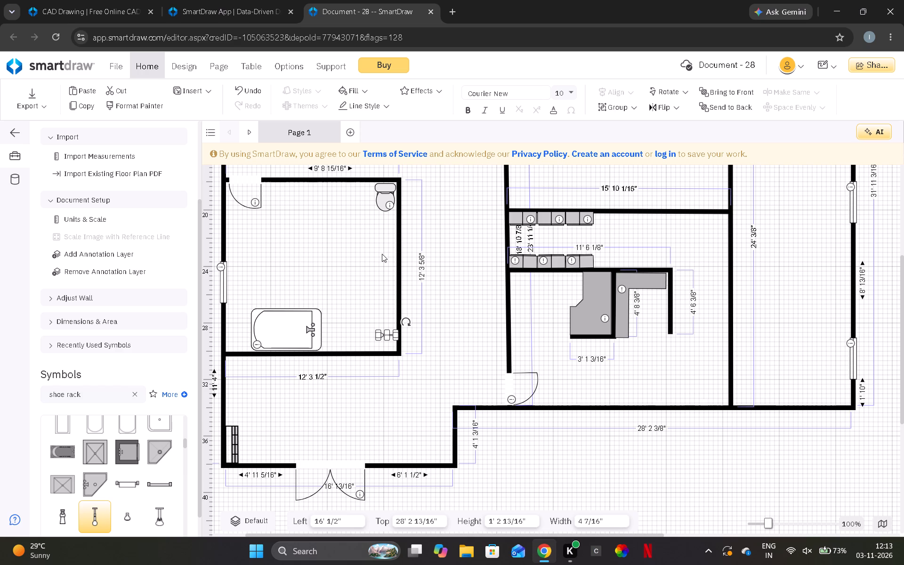
left_click_drag(389, 332, 391, 332)
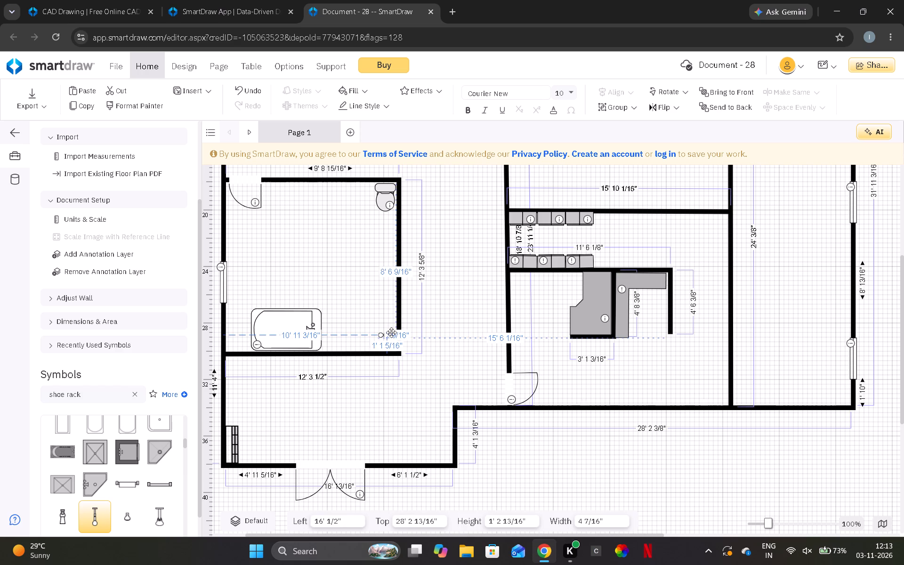
left_click_drag(391, 332, 394, 333)
left_click(388, 293)
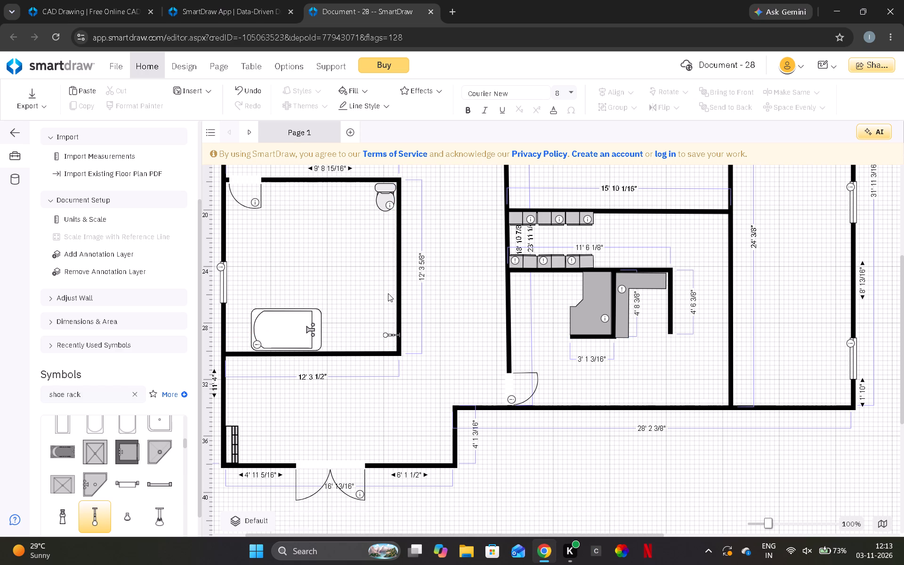
Add a Bathroom Double Cabinet (36" x 18") between the bathroom door and toilet, at about 8' left and 18' 2" top.
scroll(454, 283, "left", 1)
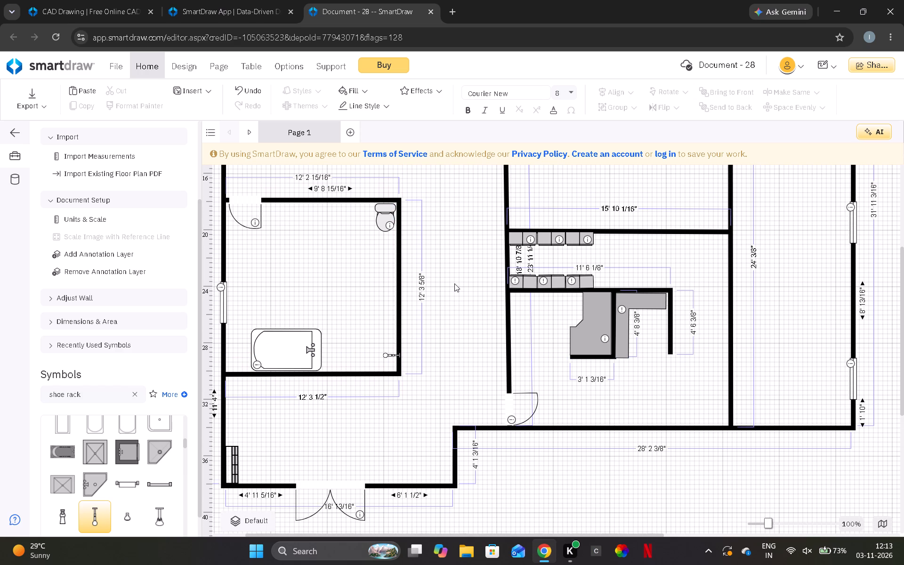
scroll(454, 283, "left", 1)
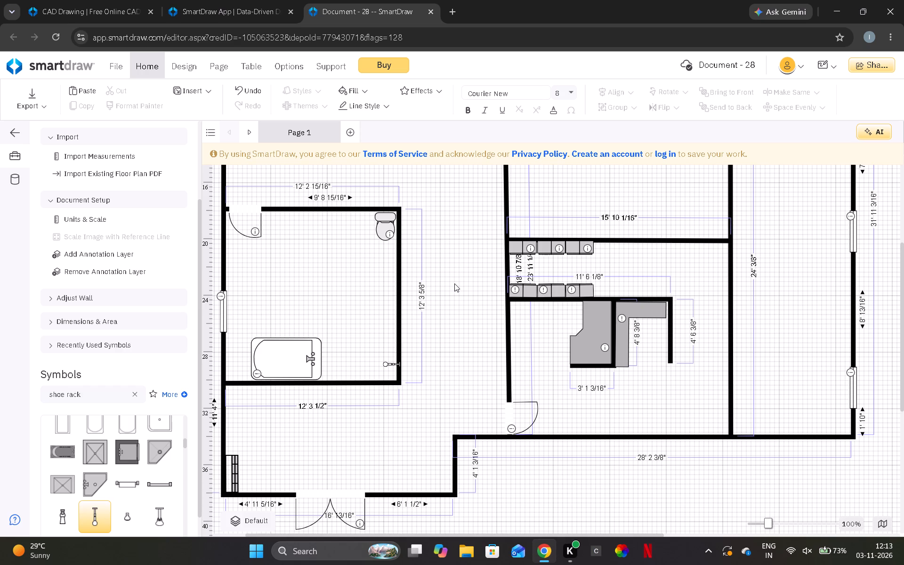
scroll(75, 458, "down", 2)
scroll(123, 464, "down", 3)
scroll(123, 464, "up", 1)
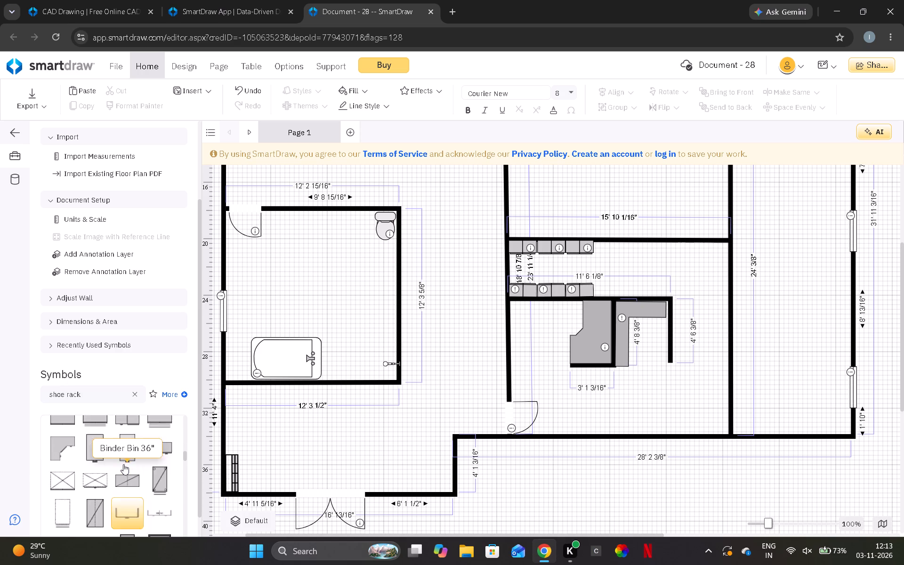
scroll(123, 464, "up", 1)
scroll(129, 446, "down", 2)
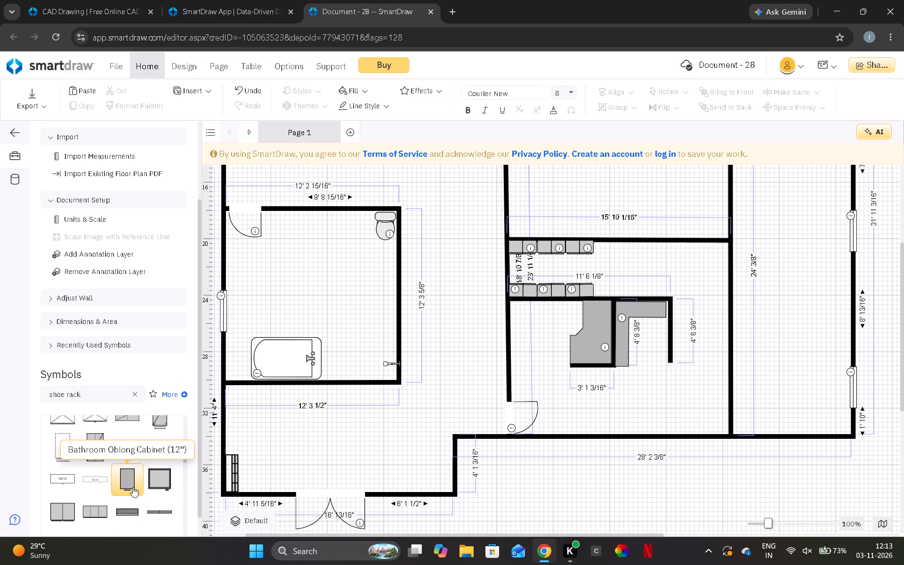
scroll(133, 487, "down", 1)
double_click(94, 487)
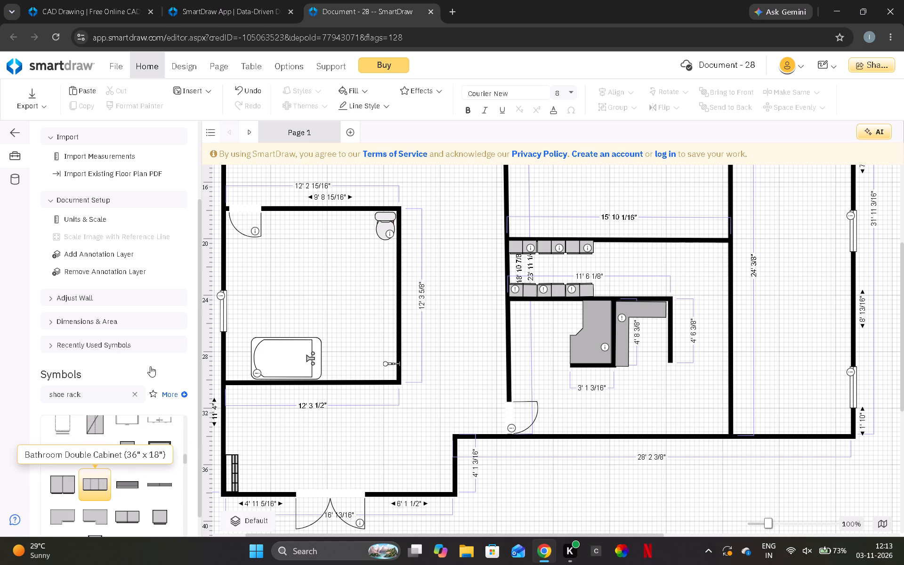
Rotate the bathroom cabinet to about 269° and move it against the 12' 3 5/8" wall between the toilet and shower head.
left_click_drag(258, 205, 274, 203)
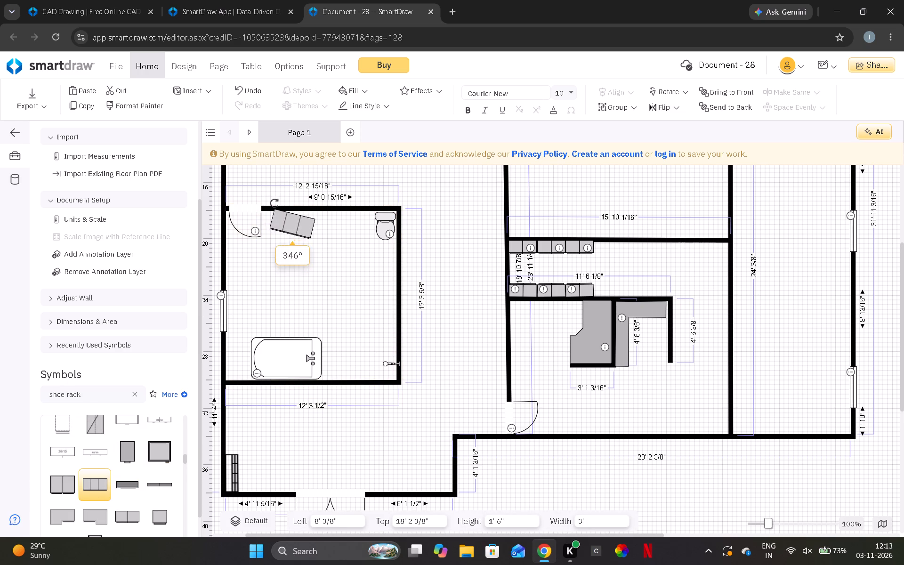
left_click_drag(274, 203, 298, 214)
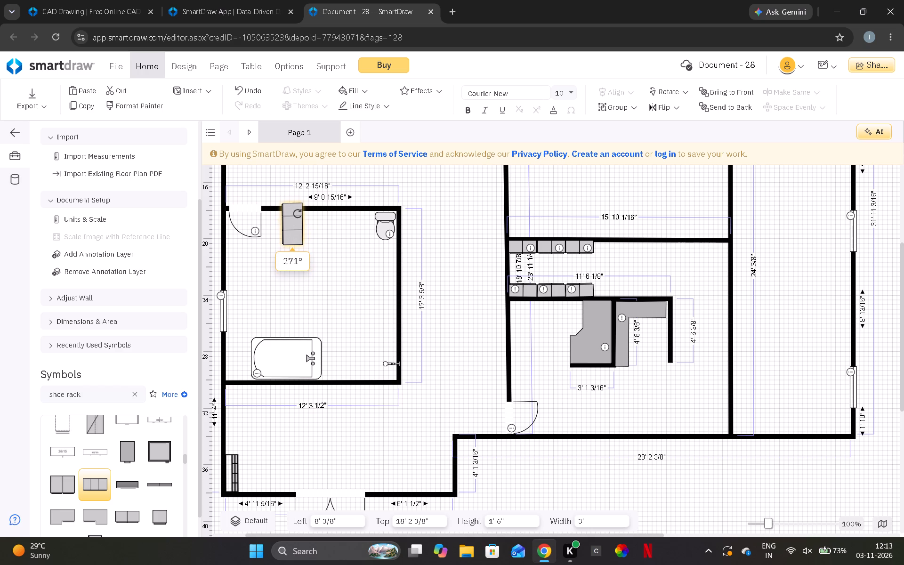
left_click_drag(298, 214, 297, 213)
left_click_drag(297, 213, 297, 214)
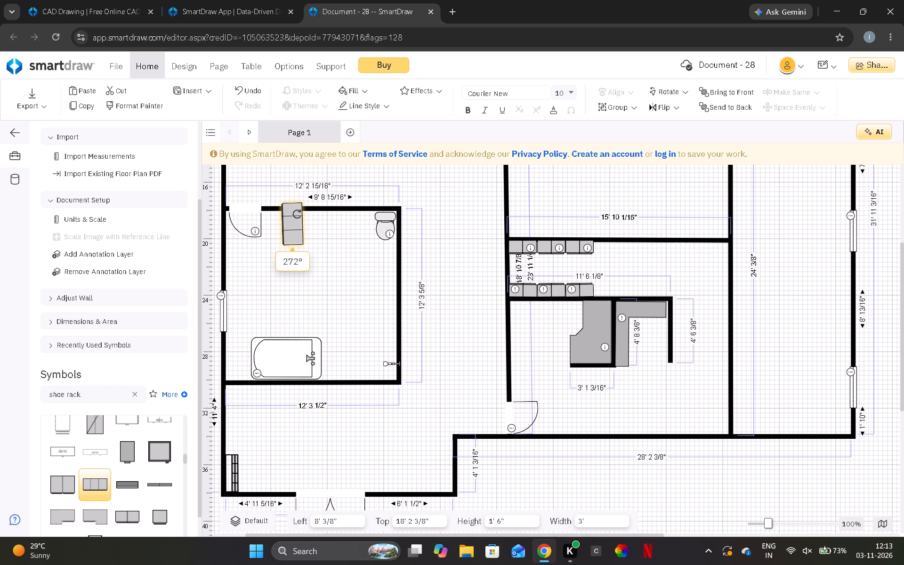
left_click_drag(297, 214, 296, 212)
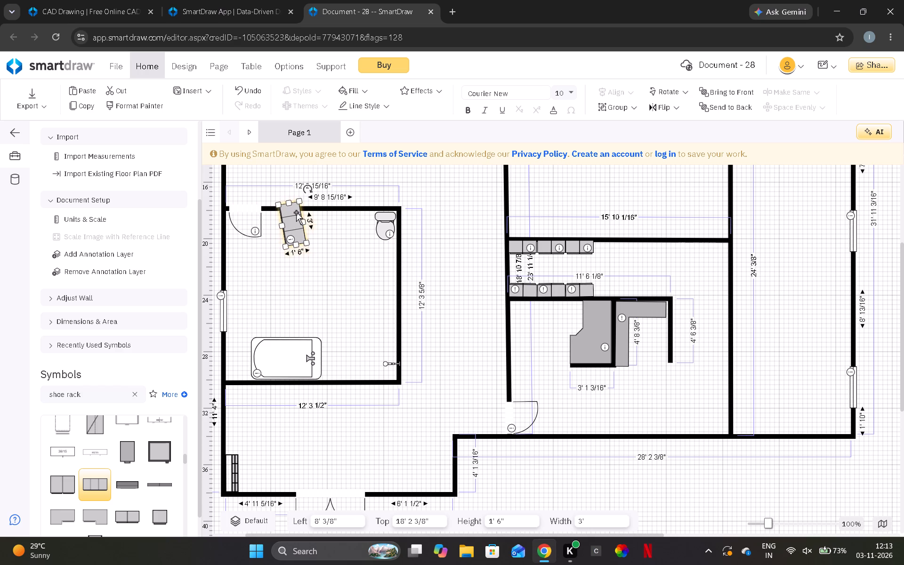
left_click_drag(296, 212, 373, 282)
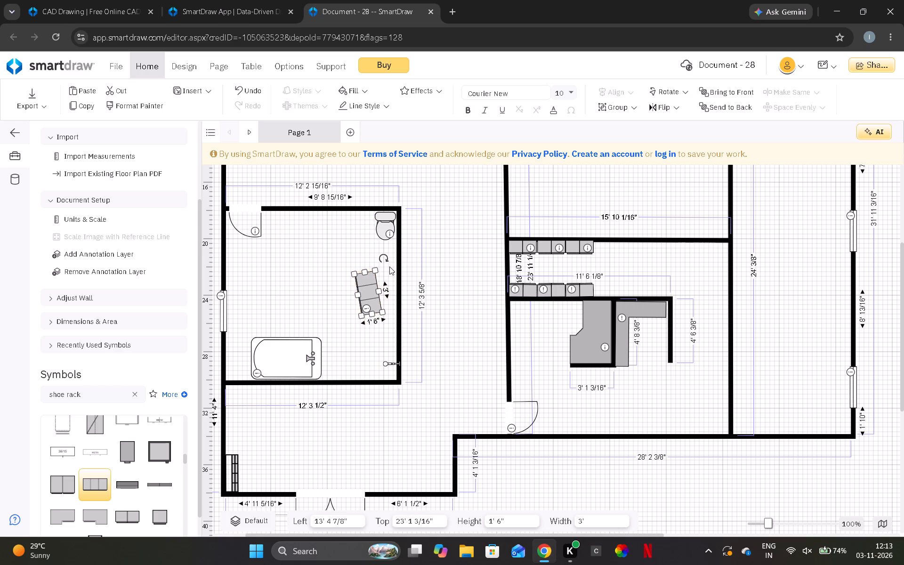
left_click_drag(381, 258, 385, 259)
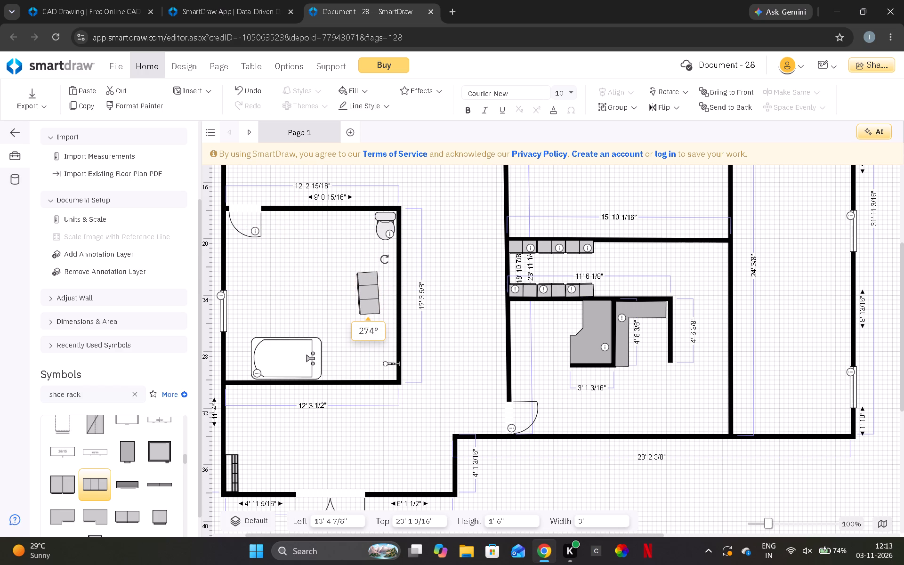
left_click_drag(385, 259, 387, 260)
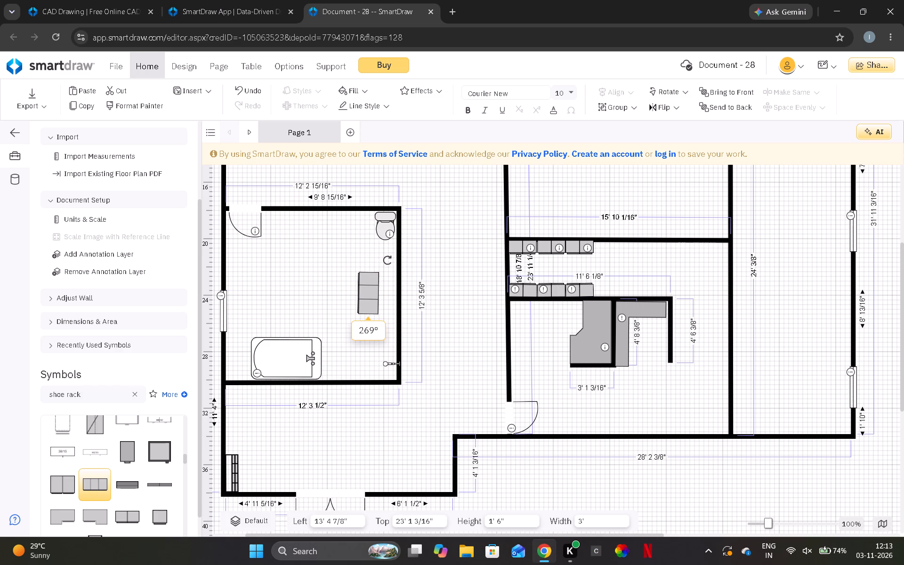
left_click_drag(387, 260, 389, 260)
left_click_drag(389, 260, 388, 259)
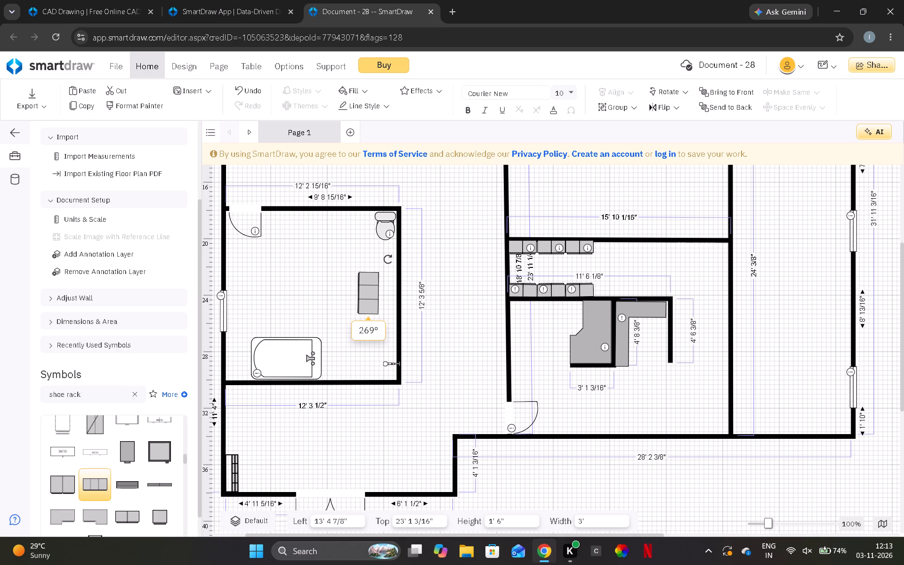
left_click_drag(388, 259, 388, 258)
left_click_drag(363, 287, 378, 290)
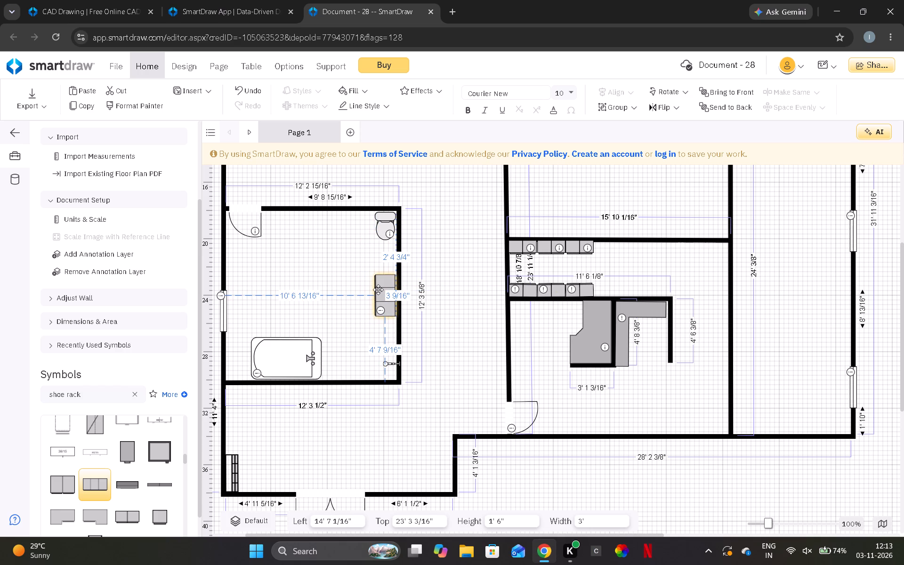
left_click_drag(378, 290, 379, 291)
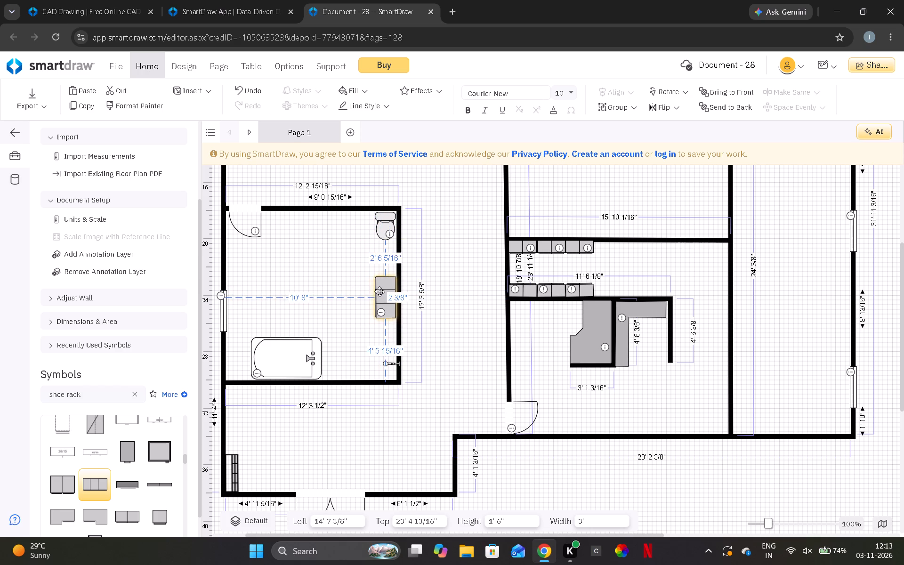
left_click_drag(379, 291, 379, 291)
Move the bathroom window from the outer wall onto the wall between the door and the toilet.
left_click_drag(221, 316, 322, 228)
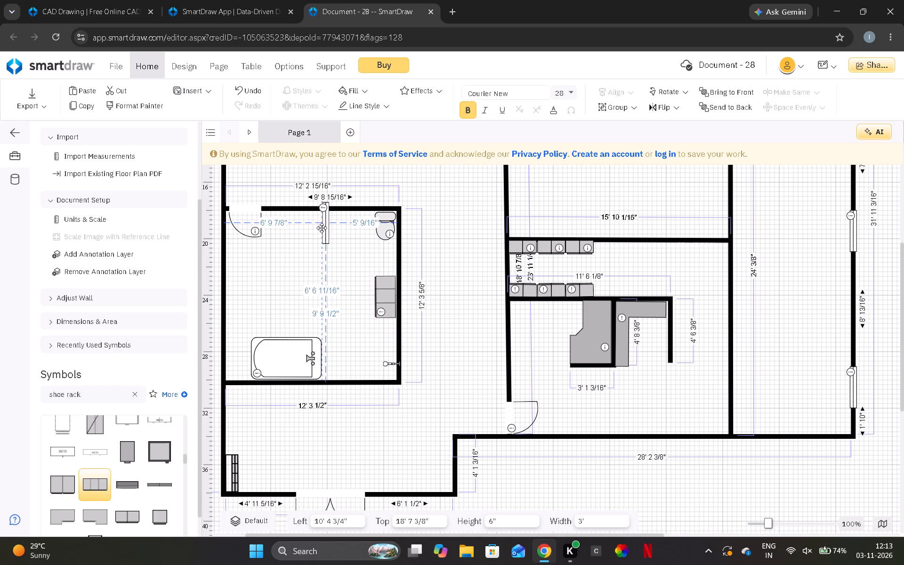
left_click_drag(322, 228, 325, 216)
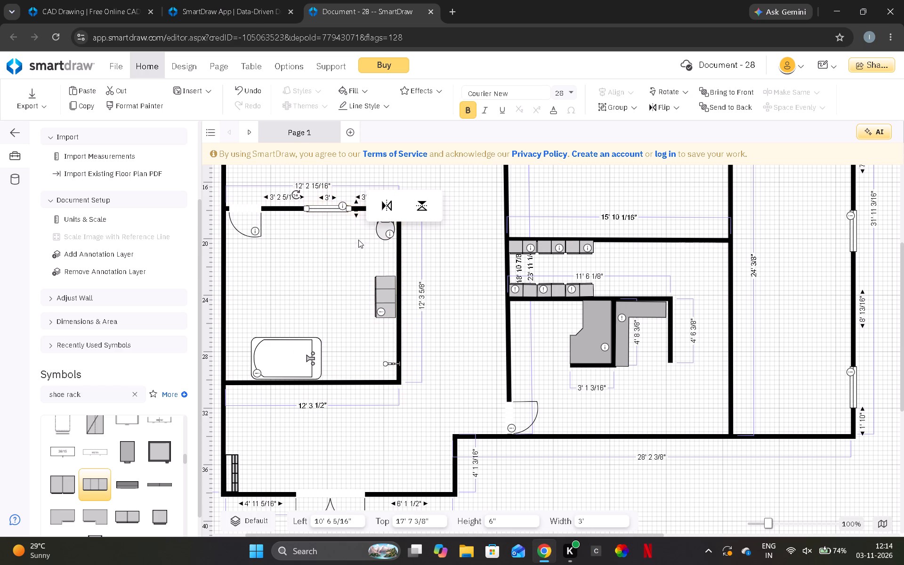
Move the bathroom cabinet against the outer wall between the door and the bath, rotated to about 90°.
left_click_drag(387, 285, 240, 281)
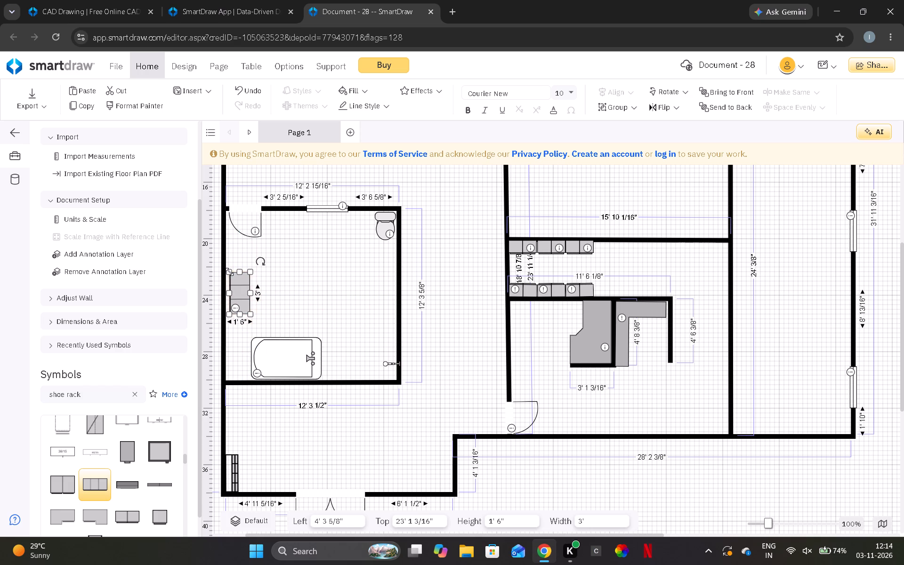
left_click_drag(257, 263, 219, 354)
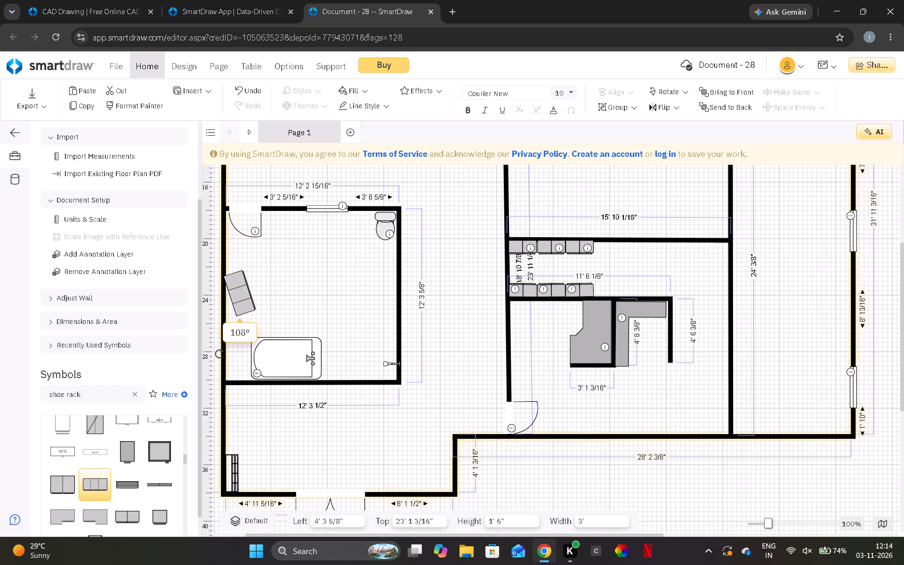
left_click_drag(219, 354, 261, 341)
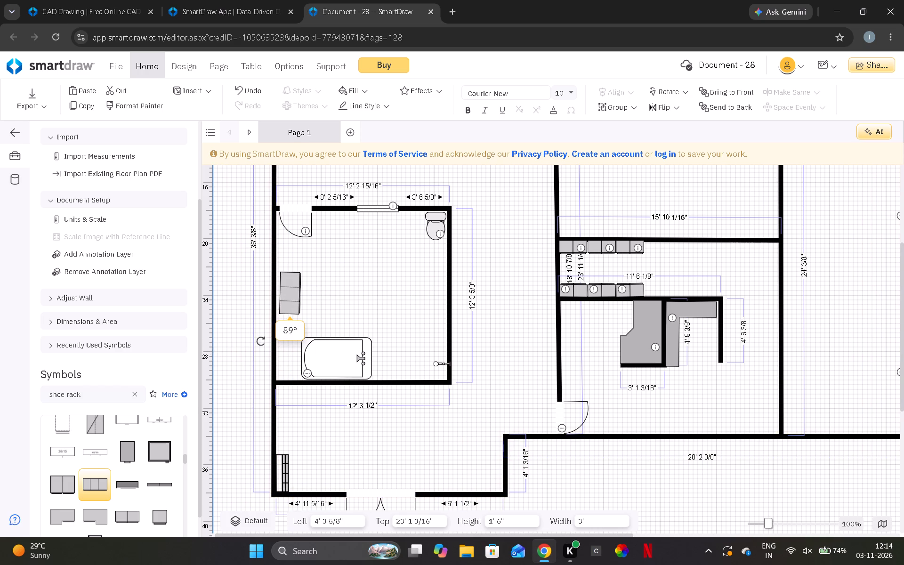
left_click_drag(261, 341, 262, 341)
left_click_drag(262, 341, 262, 340)
left_click(271, 324)
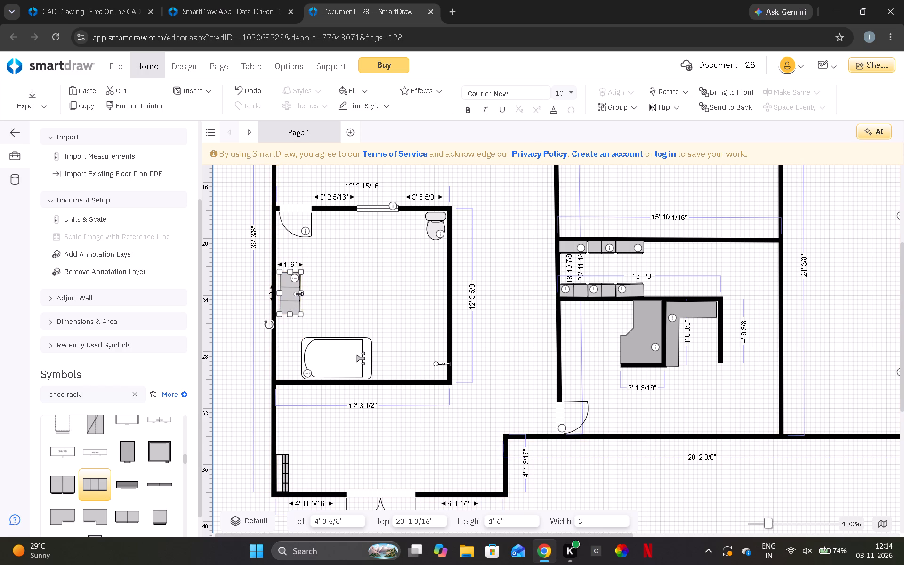
left_click(299, 294)
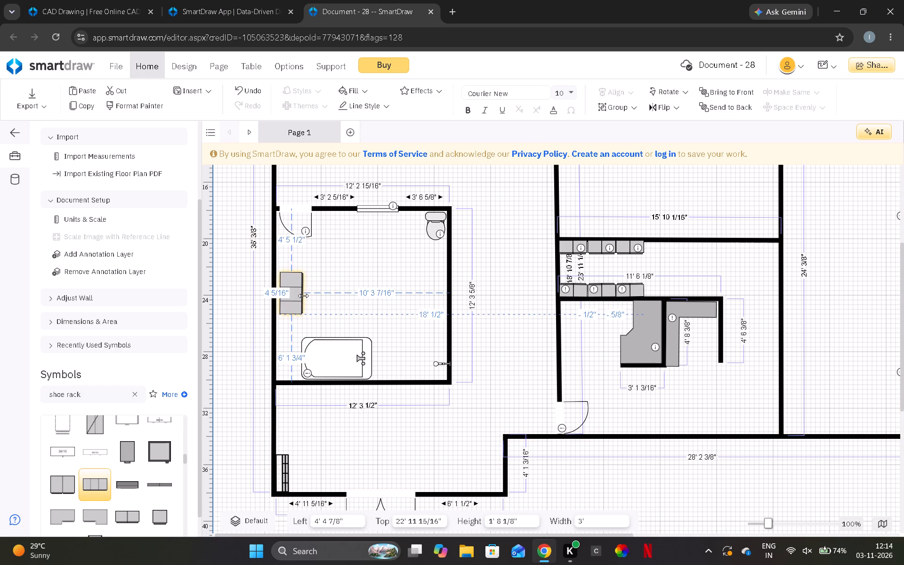
left_click(294, 293)
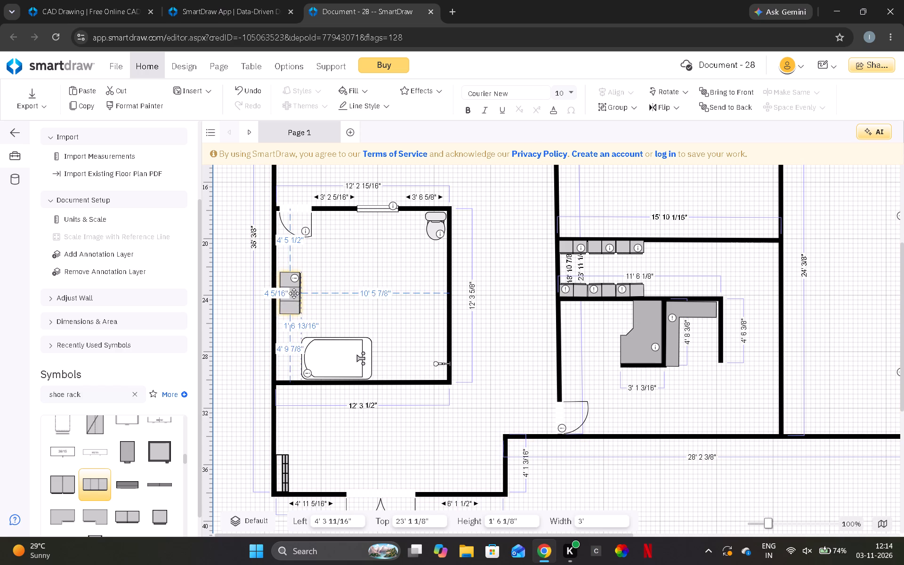
Move the bathroom window onto the 12' 3 5/8" wall, 3' 11 5/8" from the toilet-end corner and 5' 4" from the other.
left_click_drag(371, 211, 449, 288)
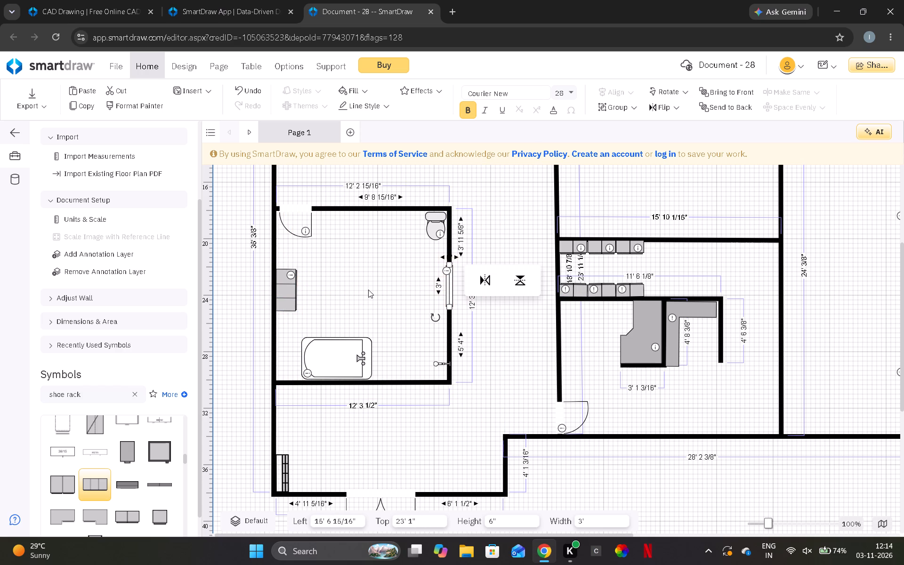
left_click(368, 290)
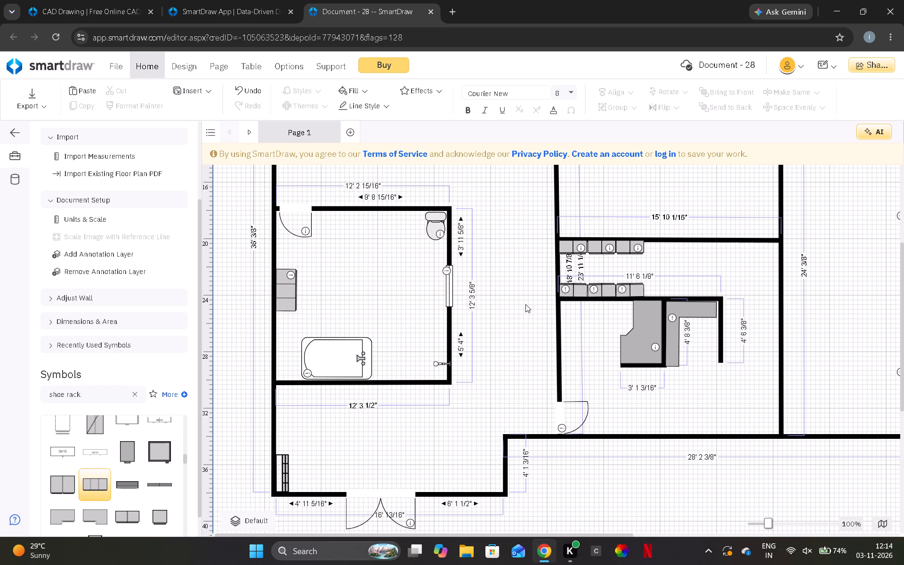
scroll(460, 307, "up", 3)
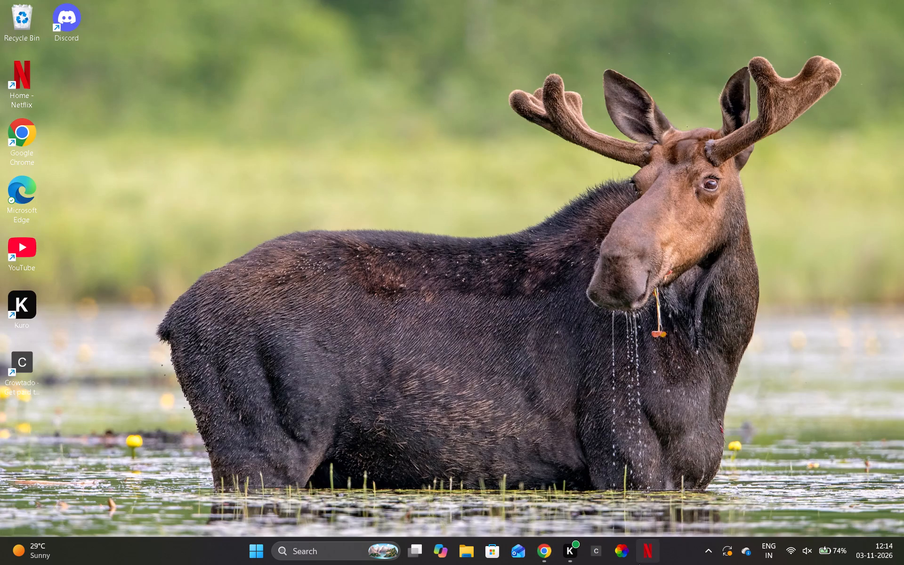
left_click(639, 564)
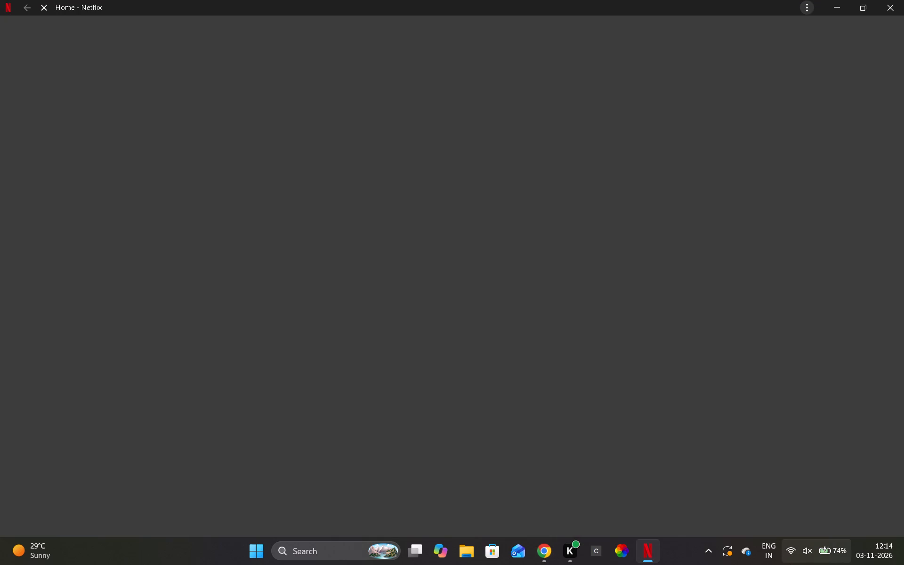
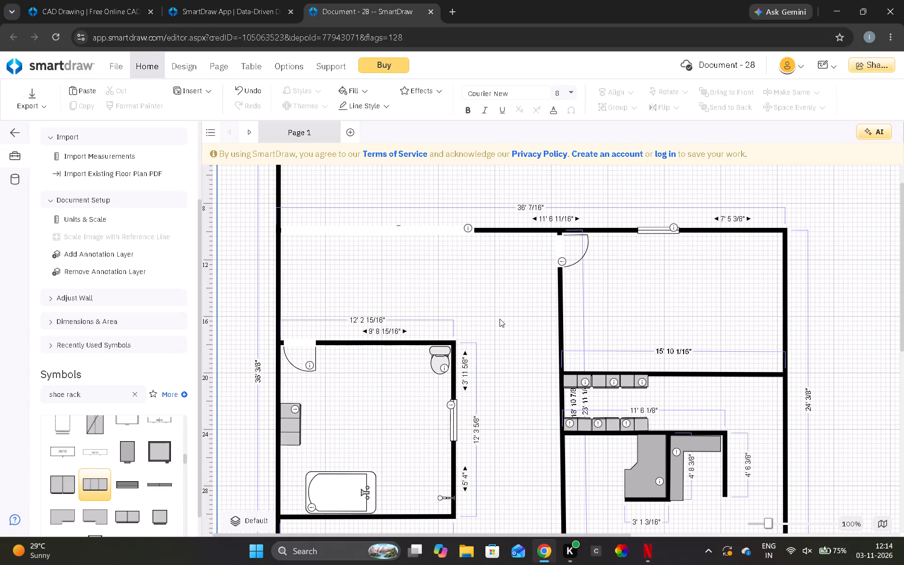
Examine the whole floor plan from the upper exterior windows to the double entrance doors and title block, and the remaining shoe rack symbols.
scroll(500, 319, "down", 3)
scroll(500, 319, "up", 2)
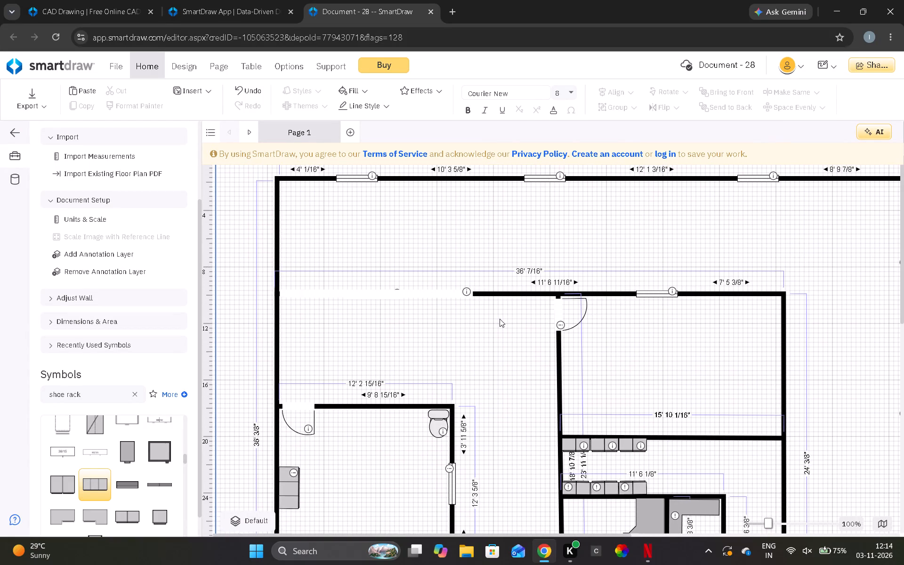
scroll(500, 319, "down", 8)
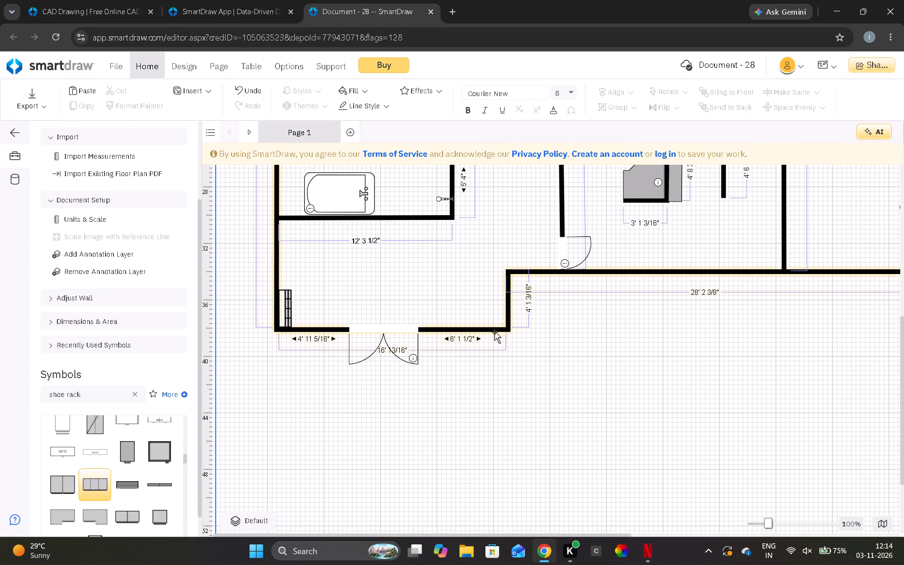
scroll(639, 377, "up", 5)
scroll(638, 377, "down", 1)
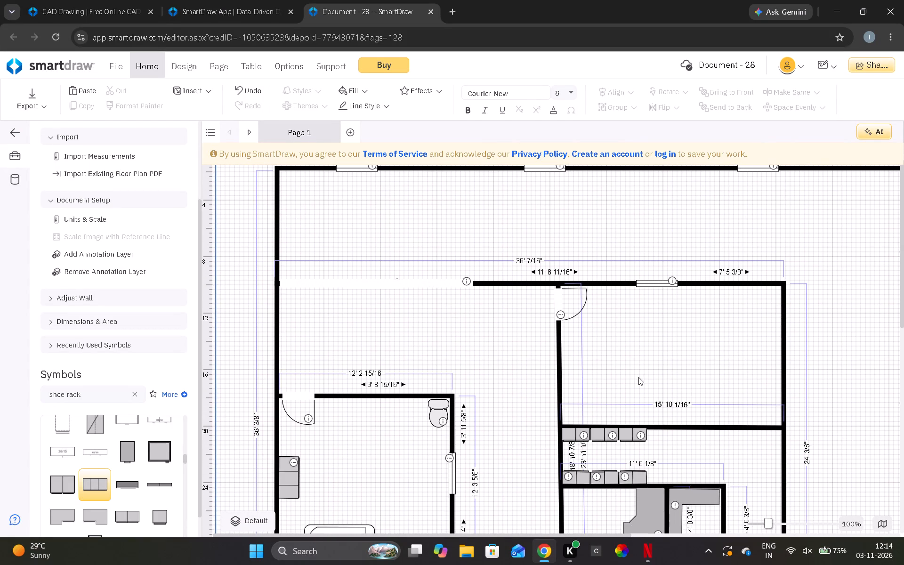
scroll(638, 377, "down", 1)
scroll(638, 377, "left", 5)
scroll(638, 377, "down", 5)
scroll(638, 377, "up", 2)
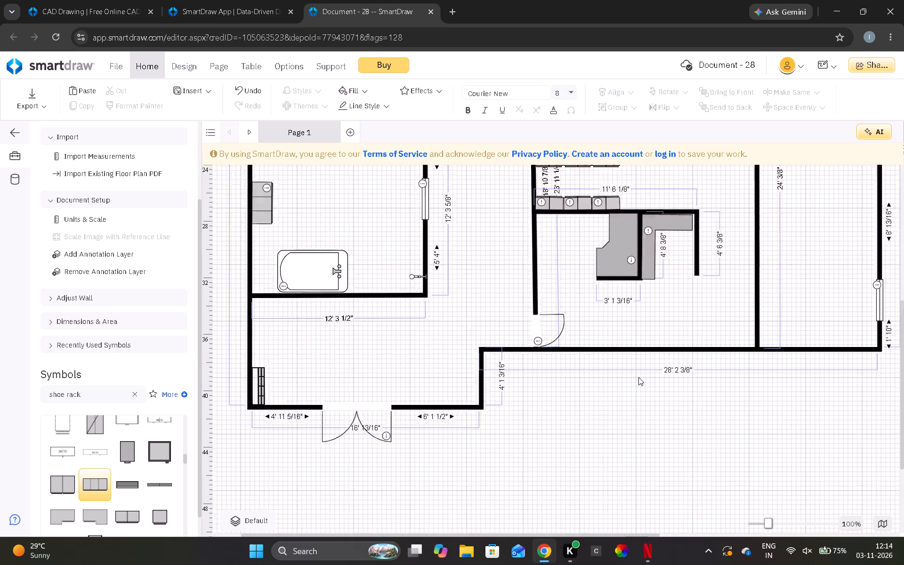
scroll(638, 377, "up", 2)
scroll(638, 377, "down", 7)
scroll(114, 445, "down", 4)
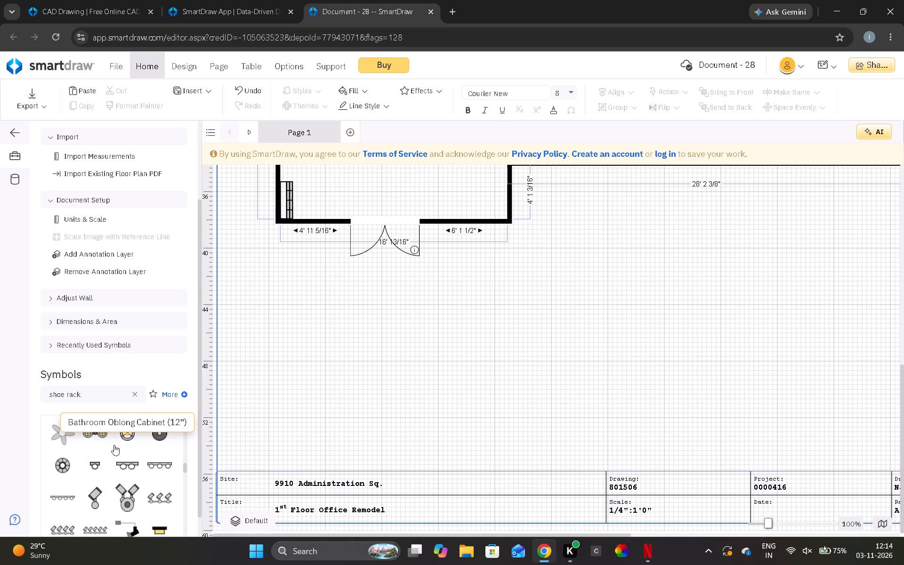
scroll(95, 505, "down", 5)
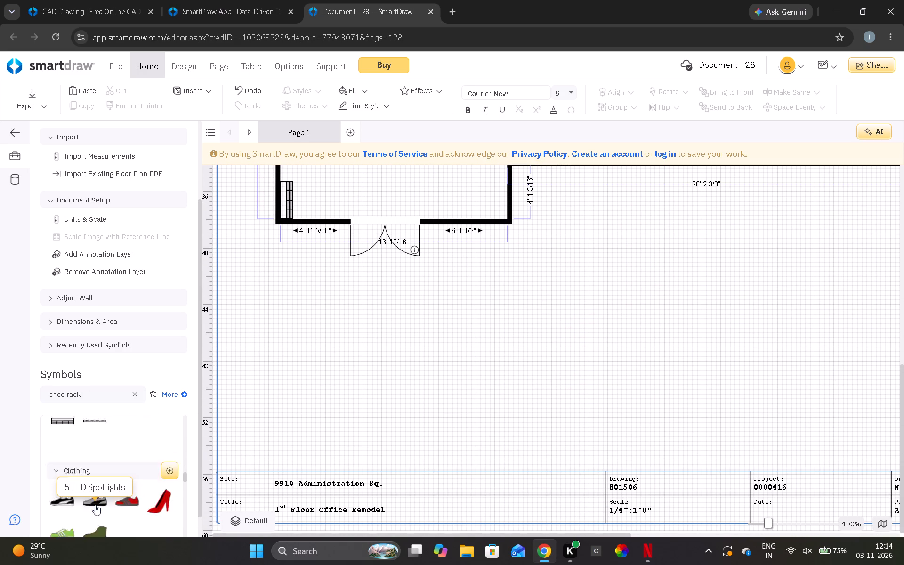
Close the browser window containing the floor plan.
left_click(903, 0)
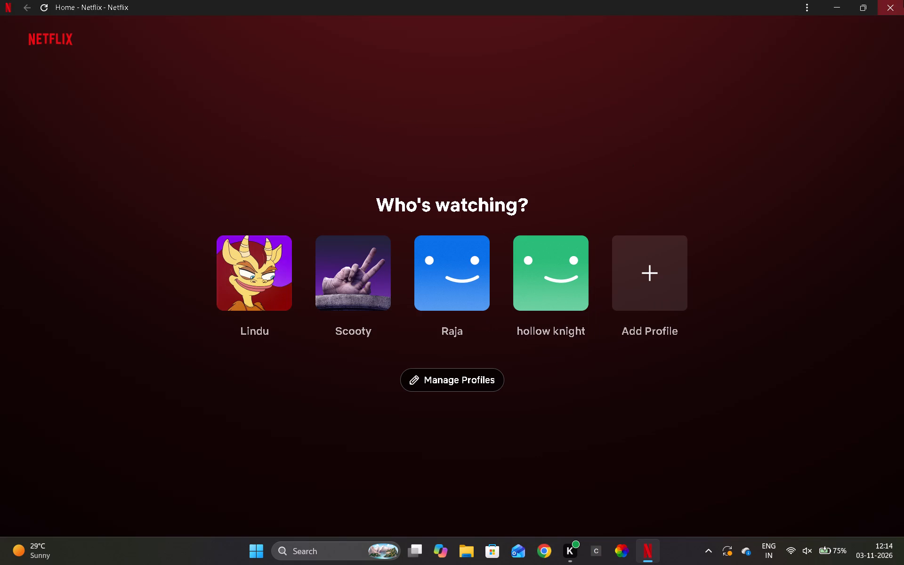
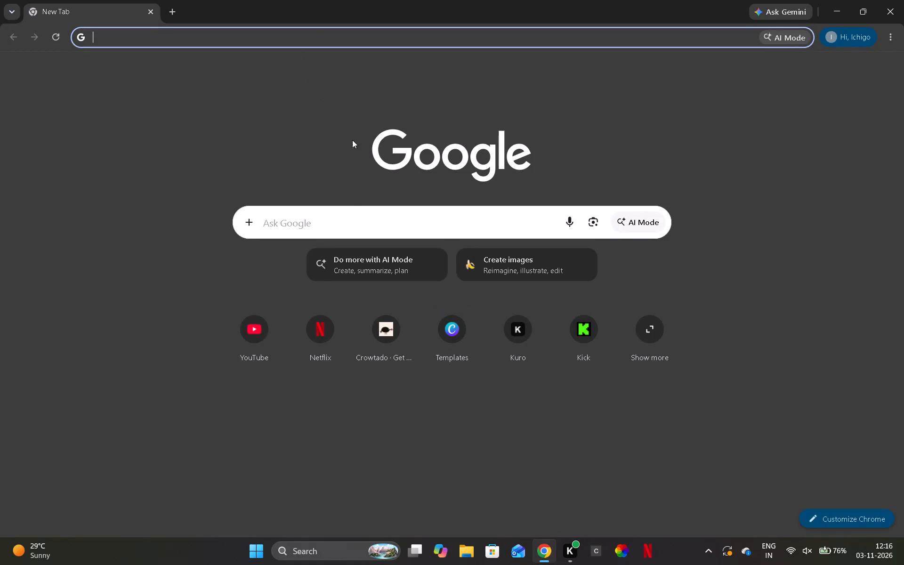
Search Google for cad, go to SmartDraw's online CAD drawing app, and reopen the recent floor plan Document - 28.
left_click(338, 218)
left_click(295, 248)
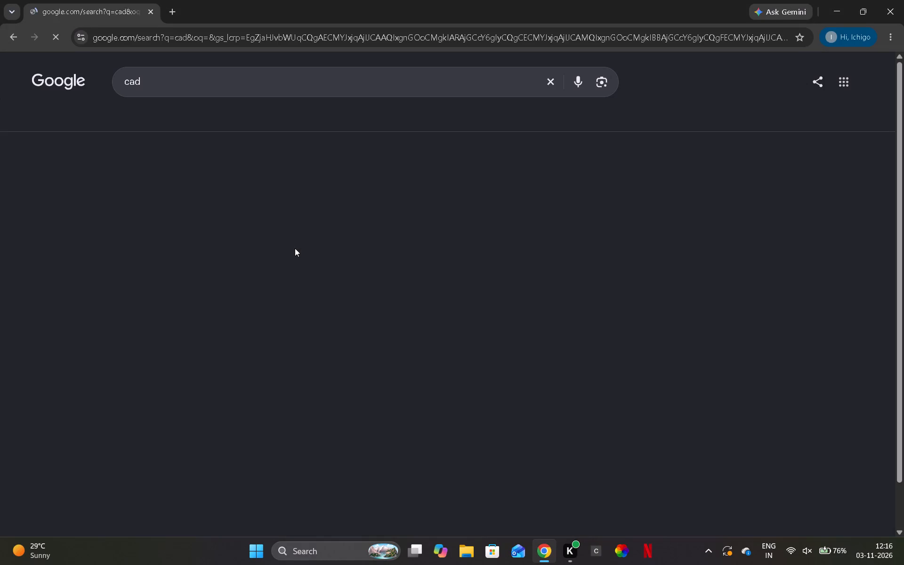
left_click(237, 409)
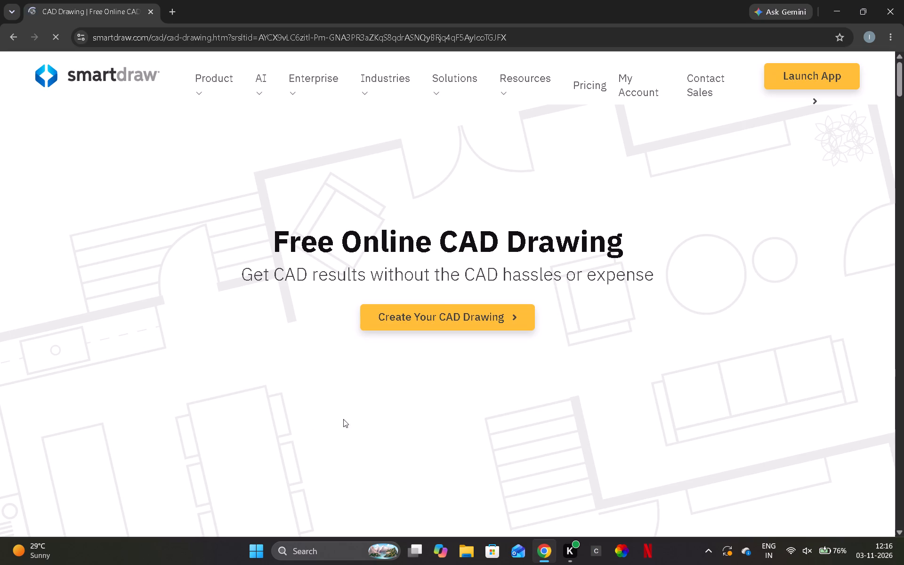
left_click(435, 311)
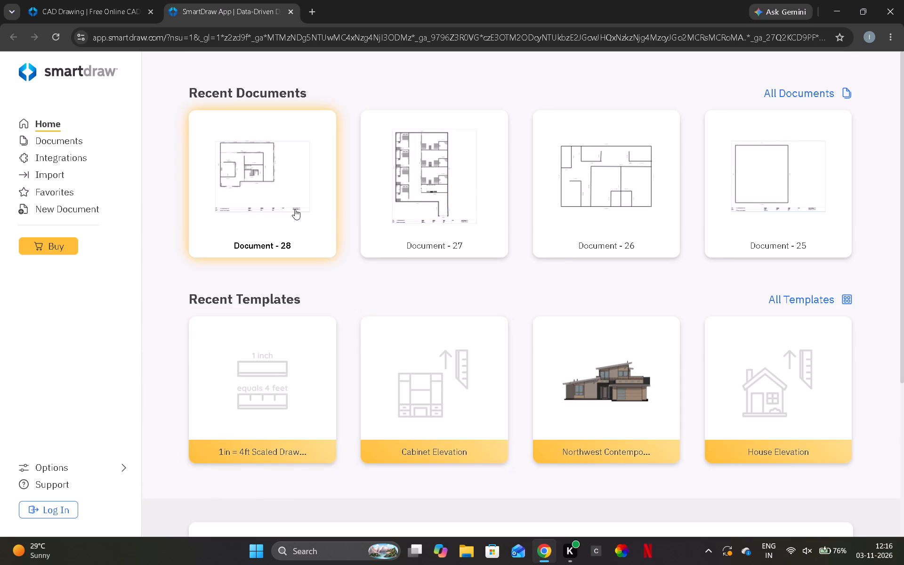
left_click(295, 209)
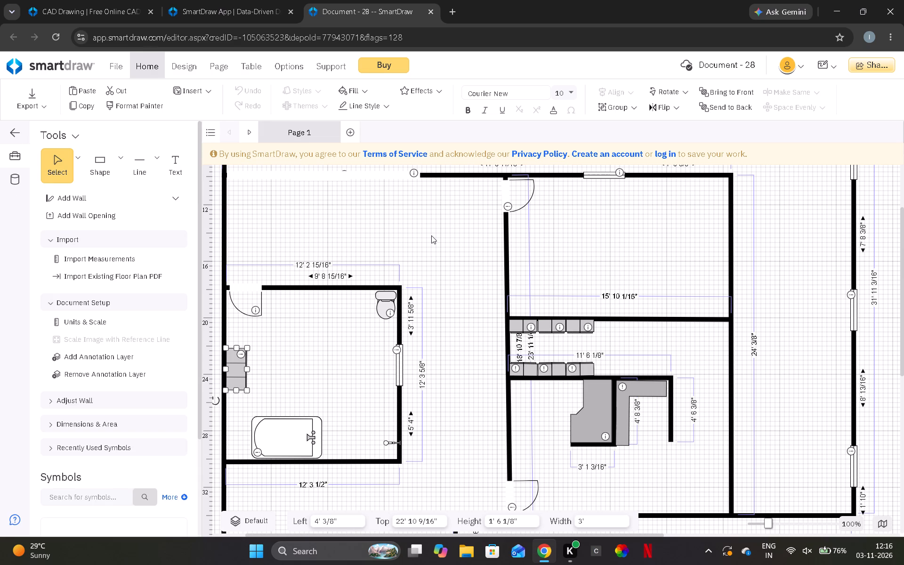
Deselect the bathroom cabinet and clear the shoe rack symbol search to restore the full symbol library.
left_click(432, 397)
scroll(339, 404, "down", 1)
scroll(128, 480, "down", 2)
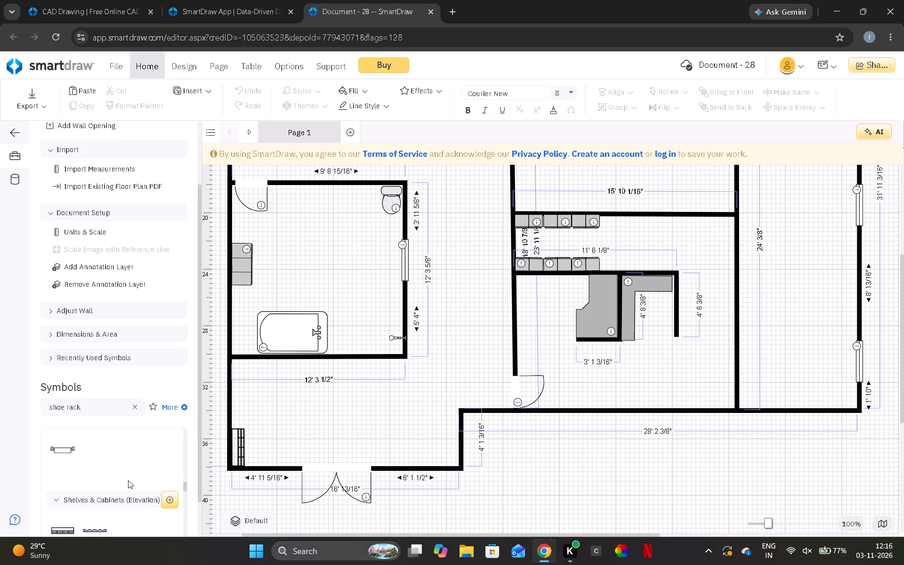
scroll(128, 480, "down", 4)
scroll(128, 480, "up", 2)
left_click(132, 380)
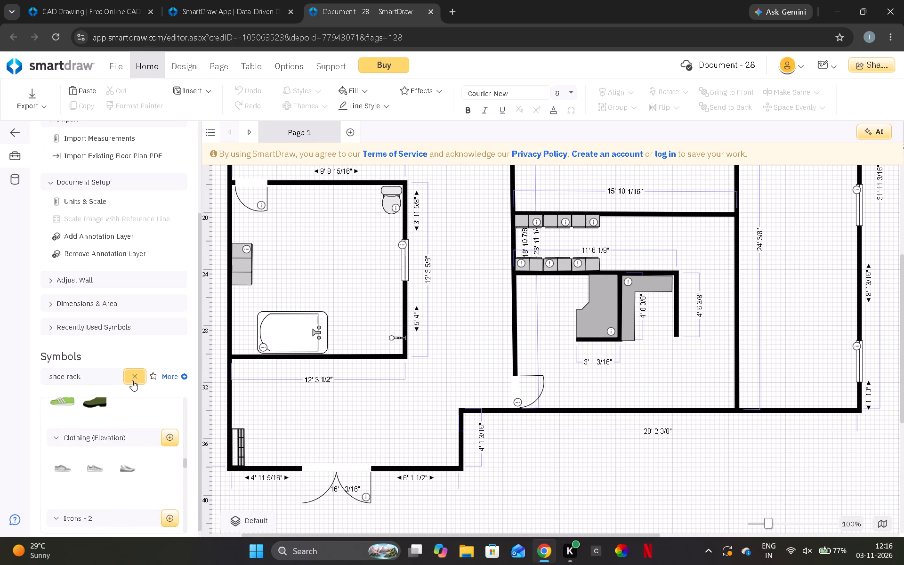
Place a Towel Rack symbol from Bathtubs & Showers at the bathroom's outer wall, between the cabinet and the bathtub.
scroll(119, 472, "down", 7)
scroll(119, 472, "up", 2)
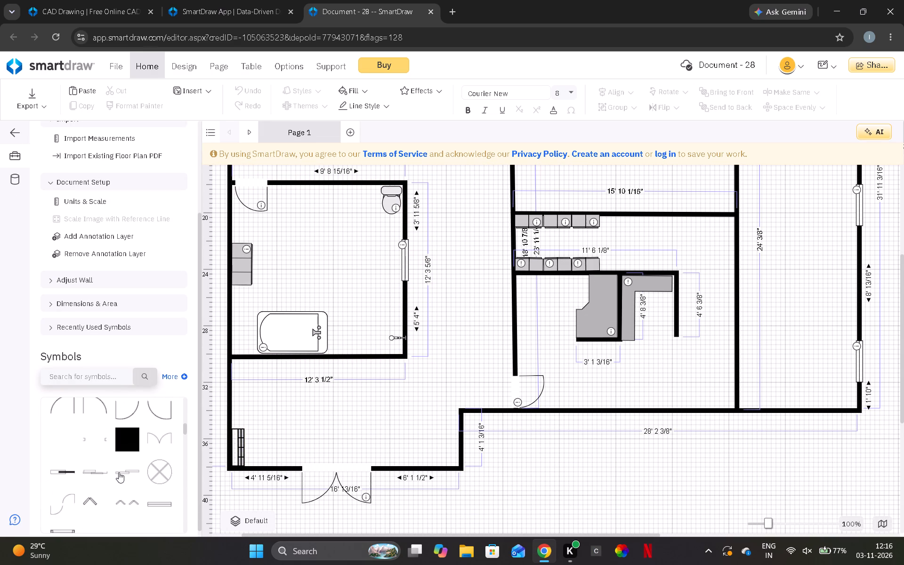
scroll(59, 510, "down", 5)
scroll(105, 448, "down", 3)
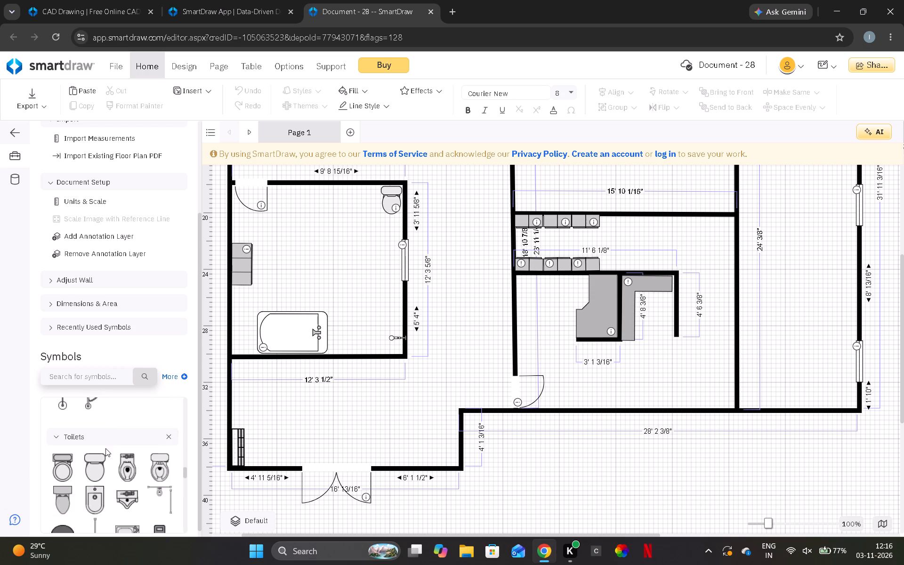
scroll(105, 448, "up", 1)
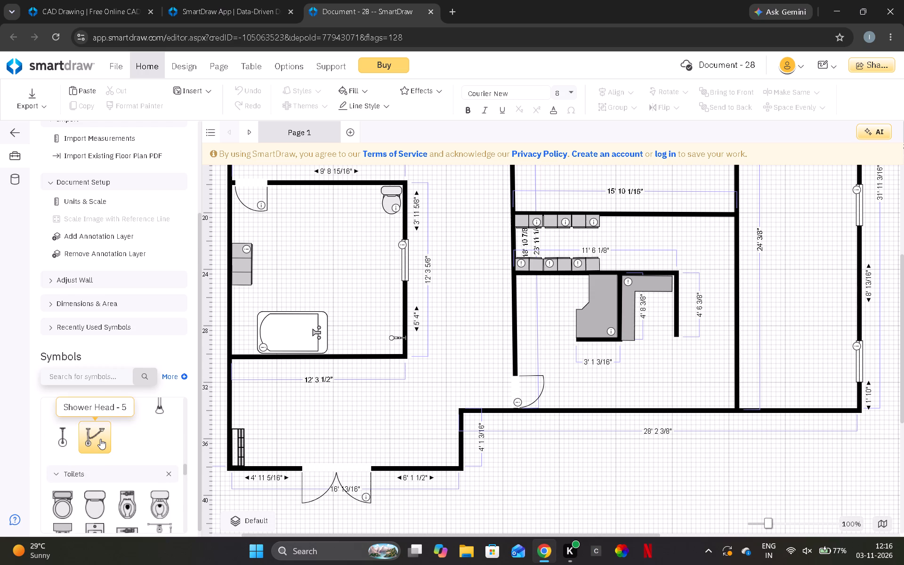
scroll(145, 435, "up", 2)
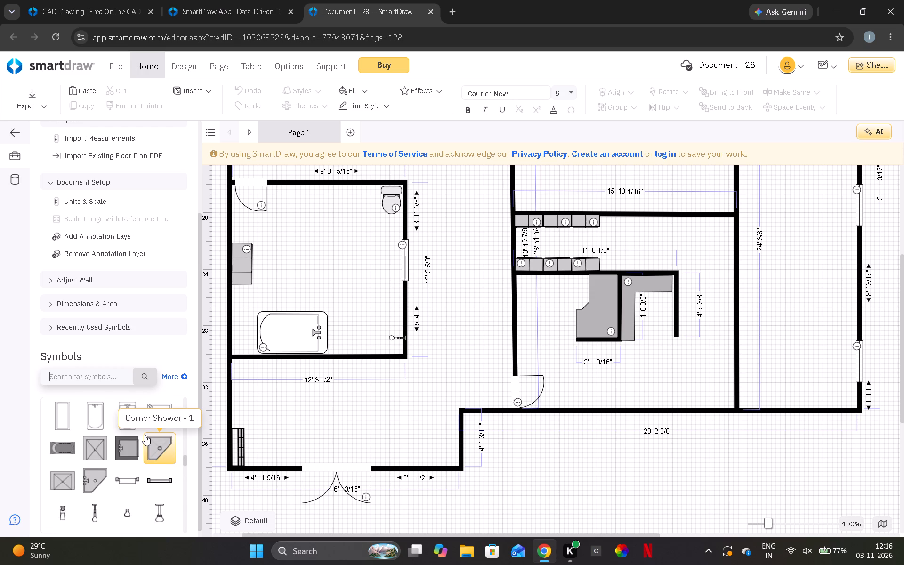
left_click(141, 478)
double_click(141, 478)
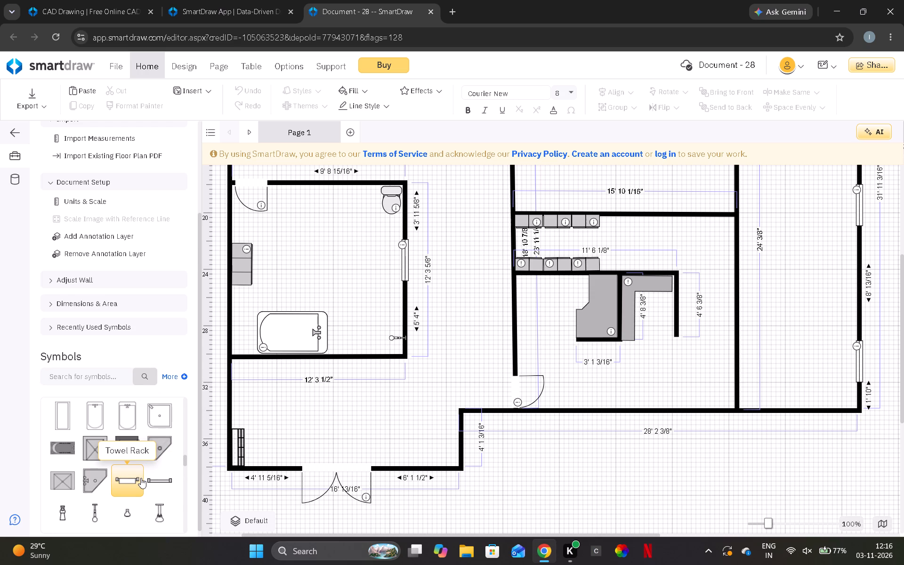
left_click_drag(275, 216, 362, 312)
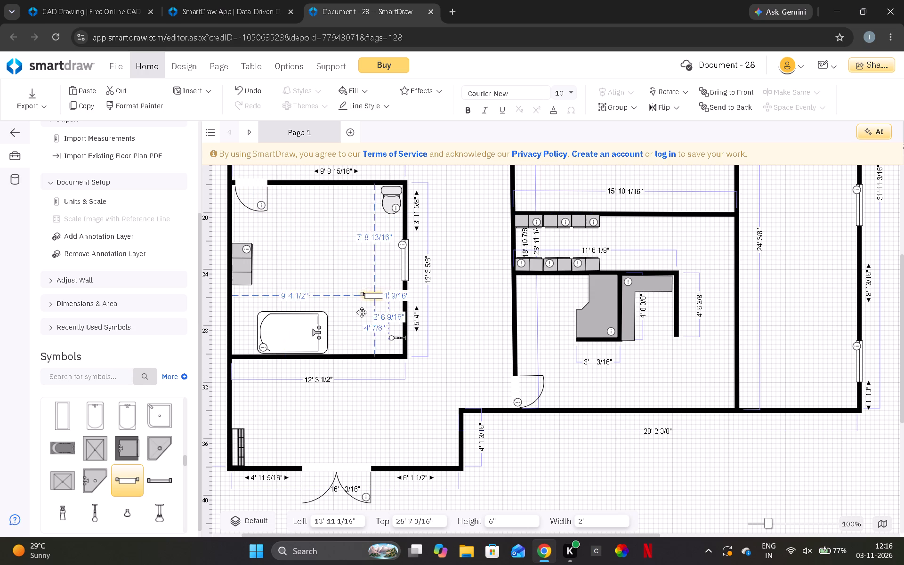
left_click_drag(362, 312, 352, 305)
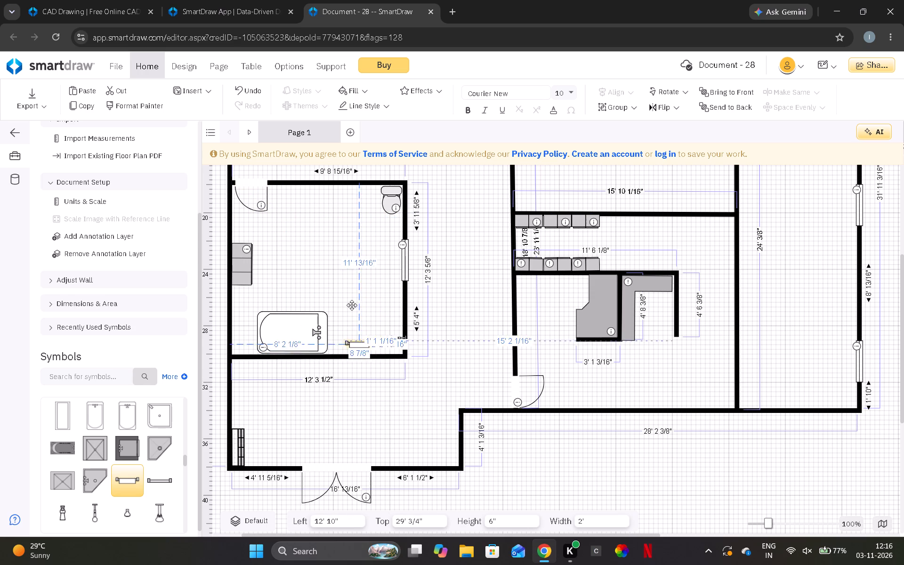
left_click_drag(352, 305, 232, 302)
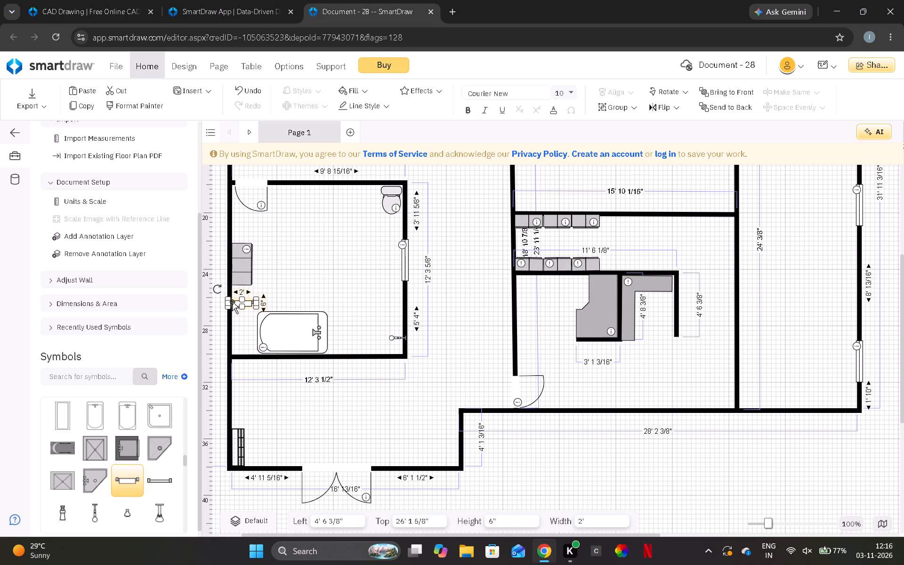
Rotate the towel rack to vertical and set it flush against the bathroom's outer wall below the cabinet.
left_click_drag(219, 291, 233, 283)
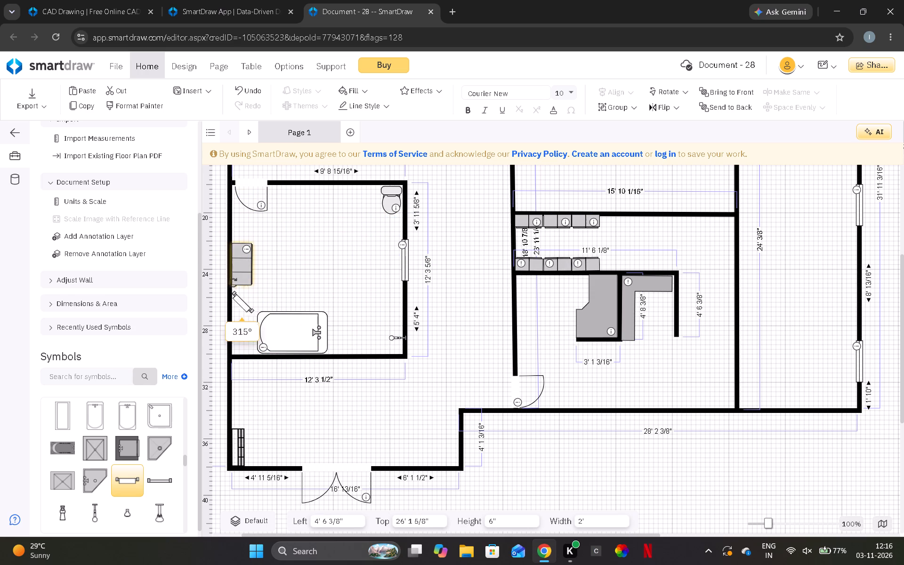
left_click_drag(233, 283, 269, 353)
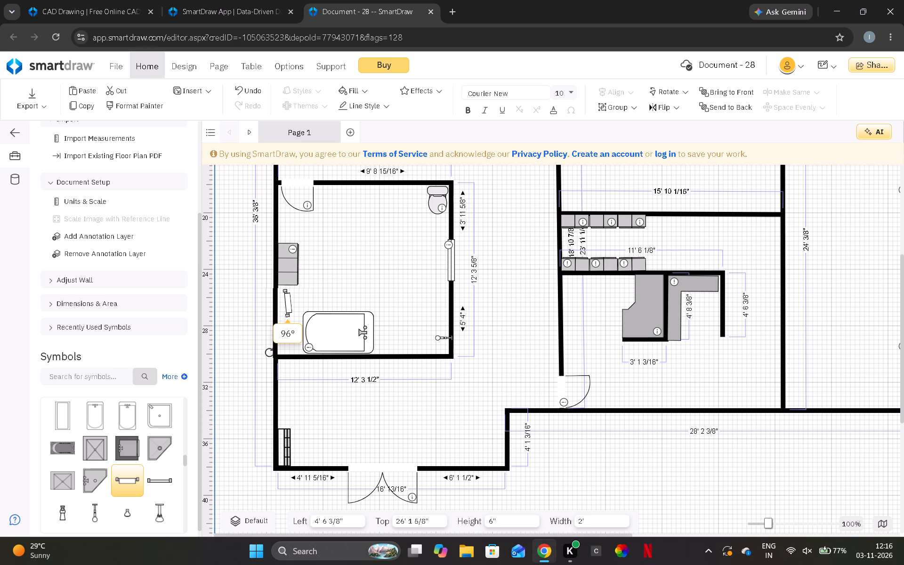
left_click_drag(269, 353, 266, 348)
left_click_drag(288, 311, 281, 312)
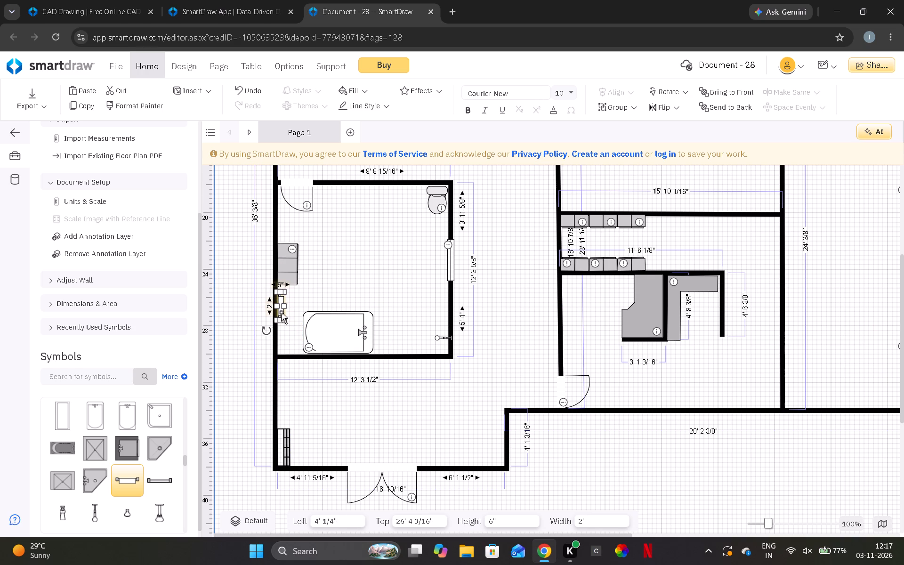
left_click(388, 243)
Place a Double Light (18") symbol from the Lighting library on the bathroom's outer wall, between the door and the cabinet.
scroll(183, 410, "down", 1)
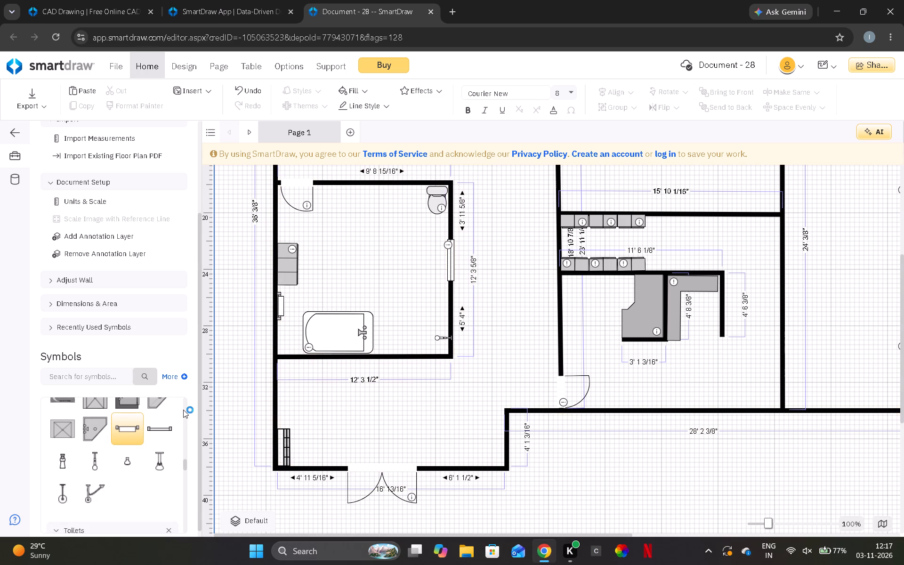
scroll(183, 410, "down", 1)
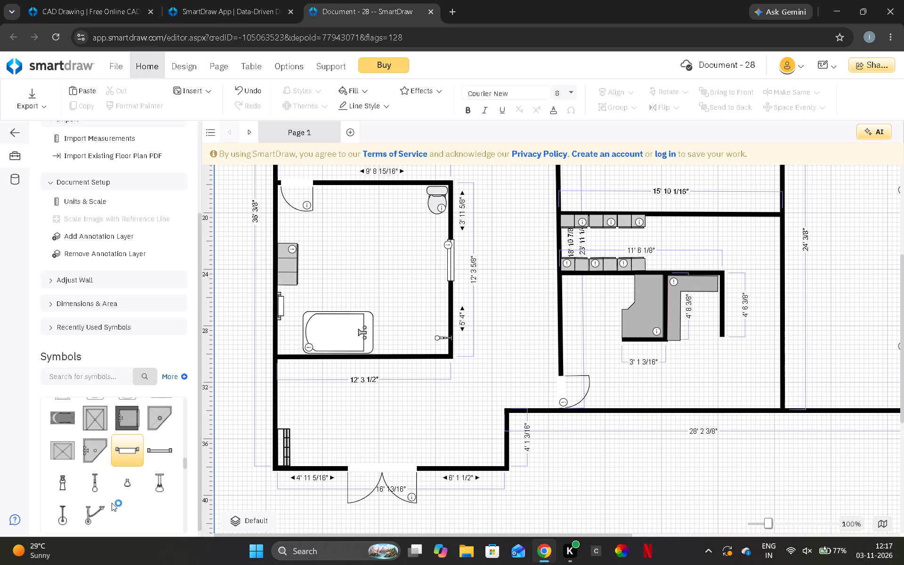
scroll(168, 467, "up", 1)
scroll(153, 495, "down", 1)
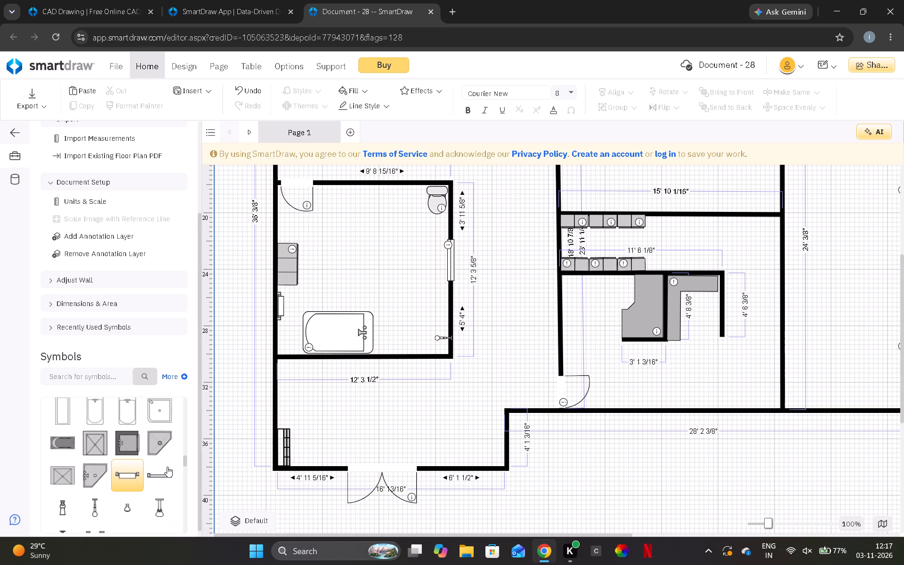
scroll(165, 471, "up", 1)
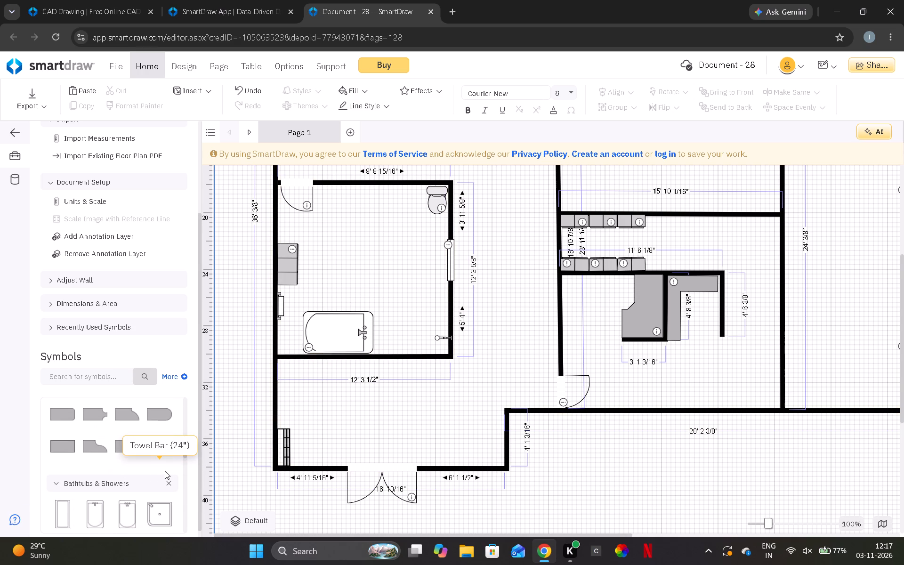
scroll(165, 471, "down", 6)
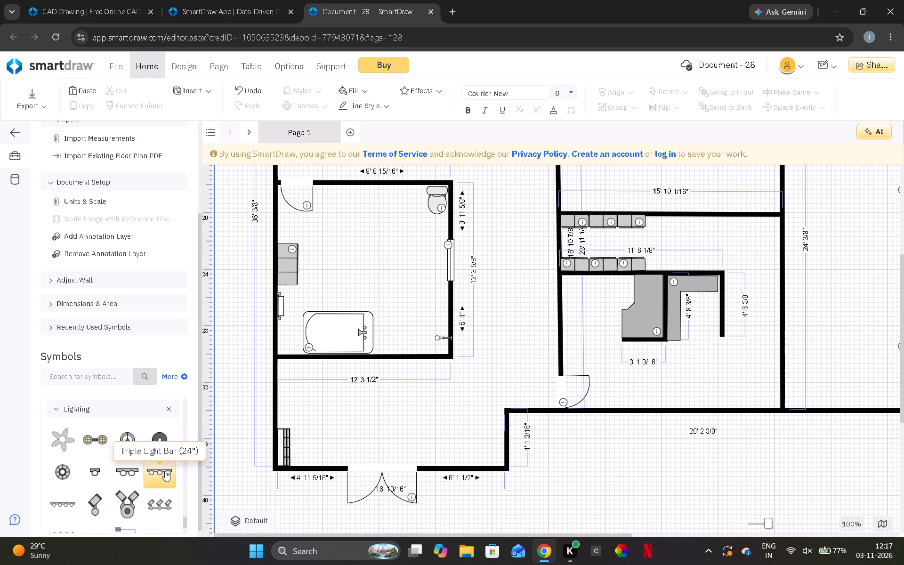
scroll(165, 471, "down", 3)
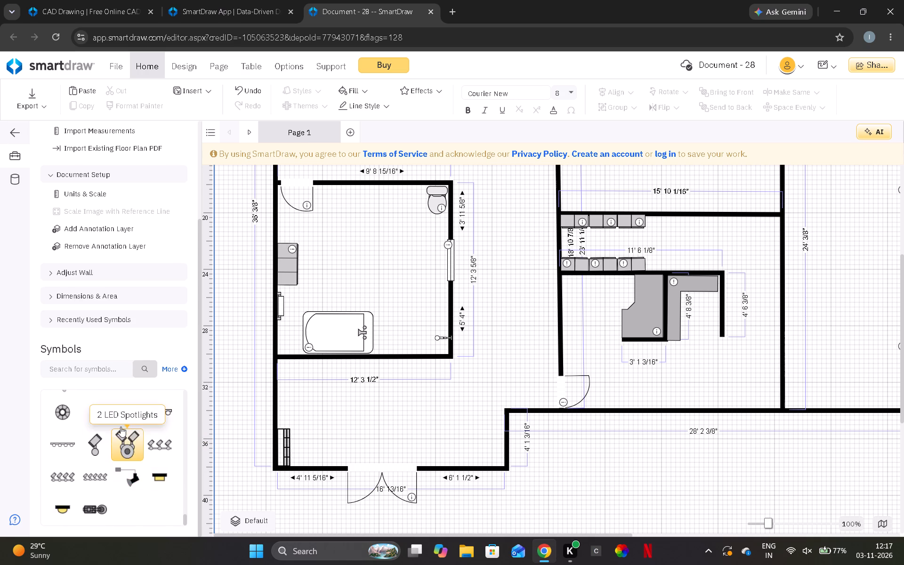
scroll(121, 427, "up", 1)
double_click(123, 491)
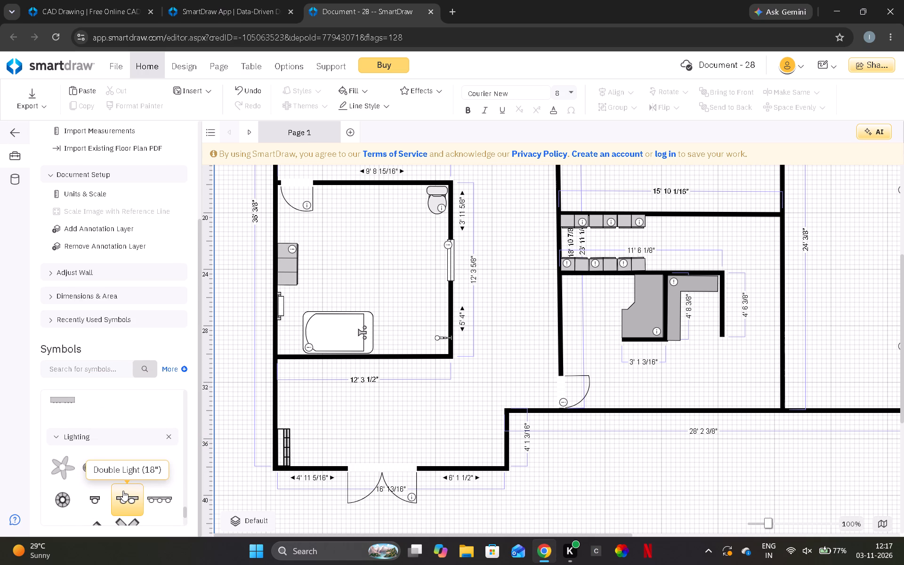
scroll(75, 546, "right", 2)
scroll(92, 510, "right", 5)
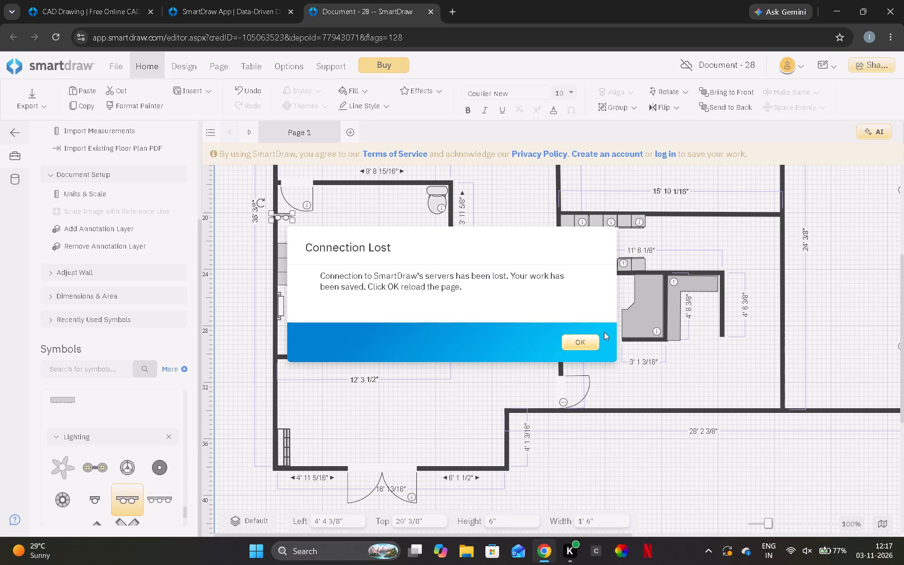
Reload the floor plan document to reconnect to SmartDraw's servers.
left_click_drag(406, 374, 588, 338)
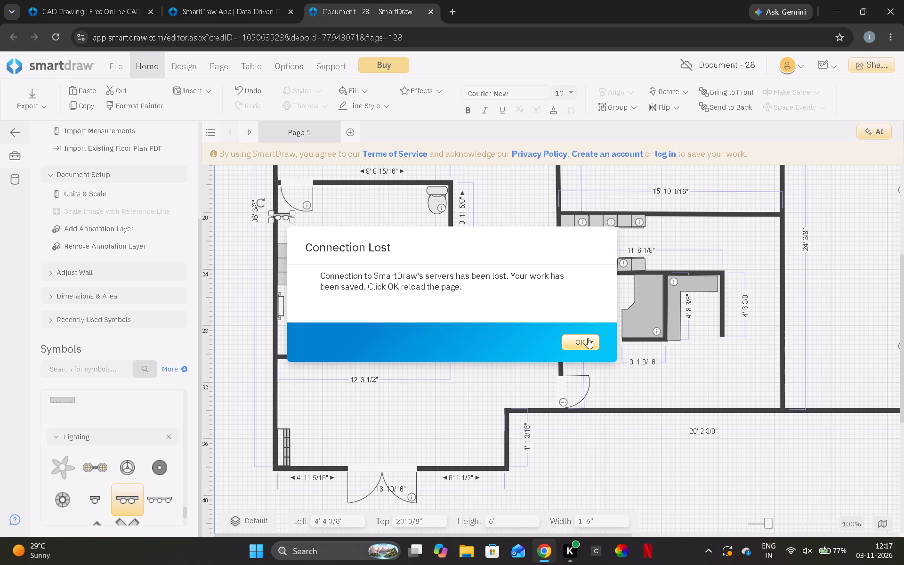
left_click(588, 338)
left_click(588, 338)
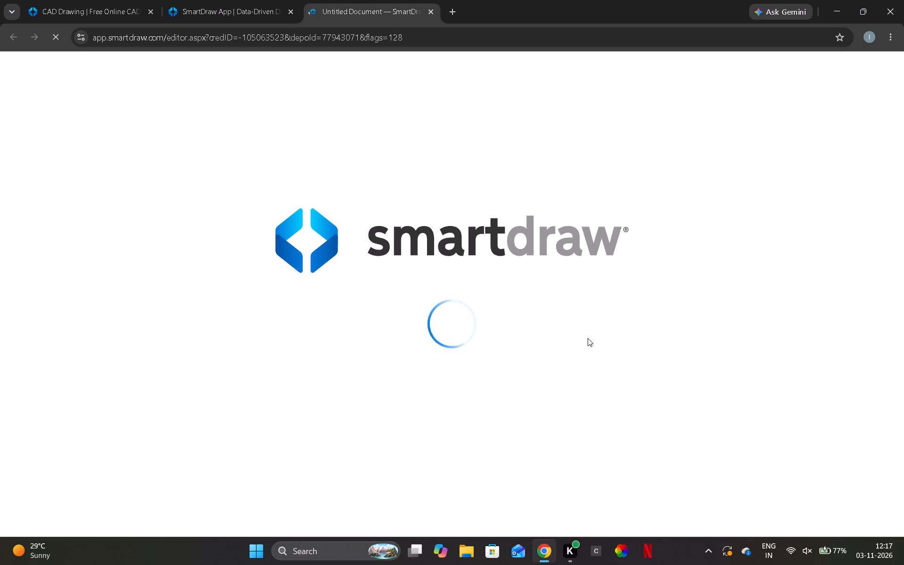
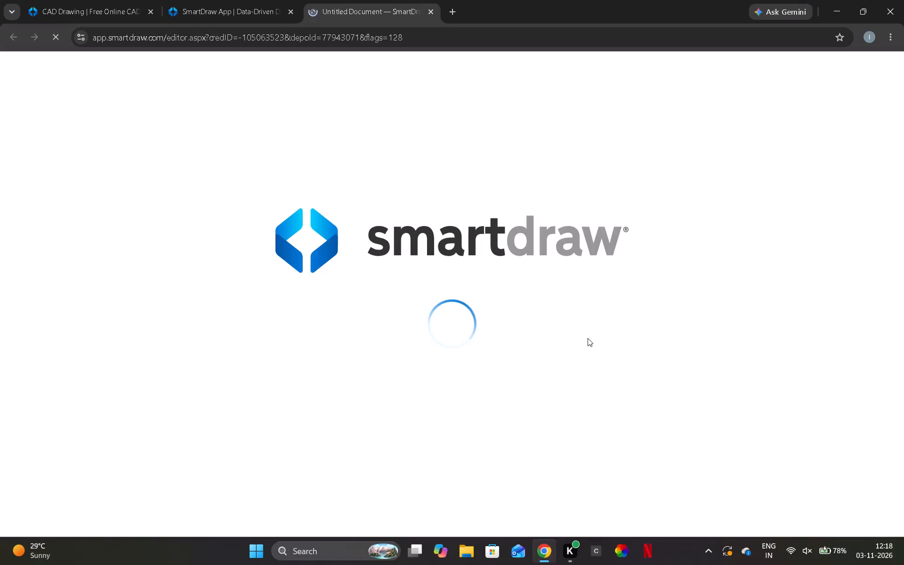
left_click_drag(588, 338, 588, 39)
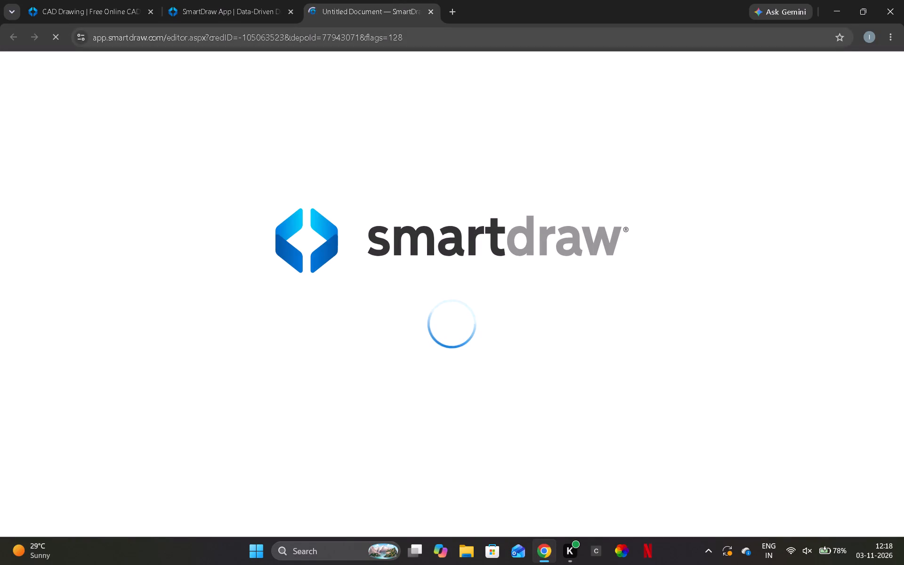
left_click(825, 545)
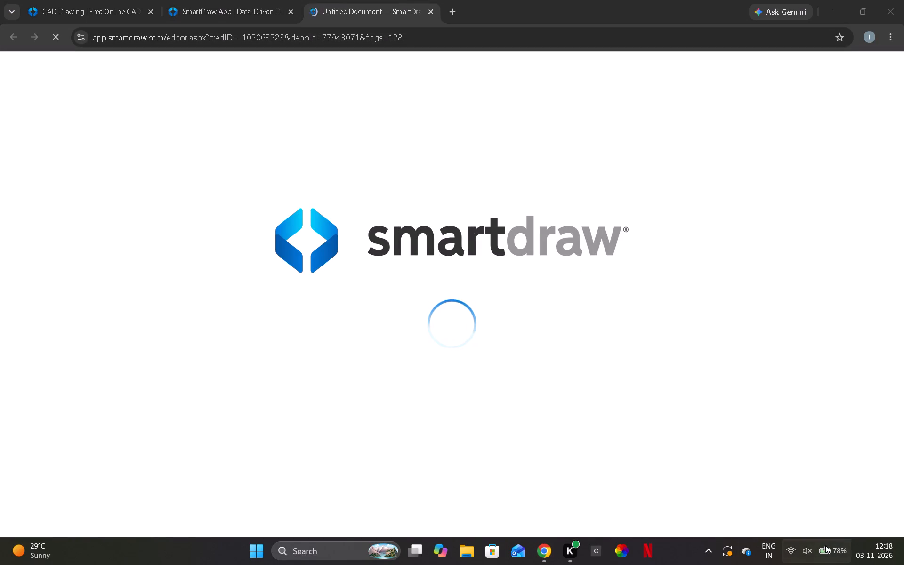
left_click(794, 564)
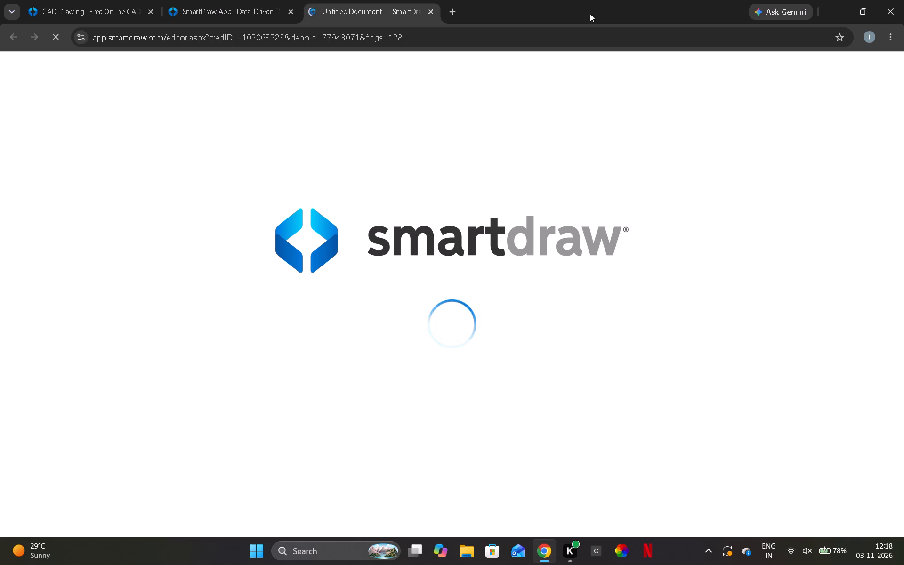
Close the stalled editor tab and reopen Document - 28 from Recent Documents in a maximized window.
double_click(427, 14)
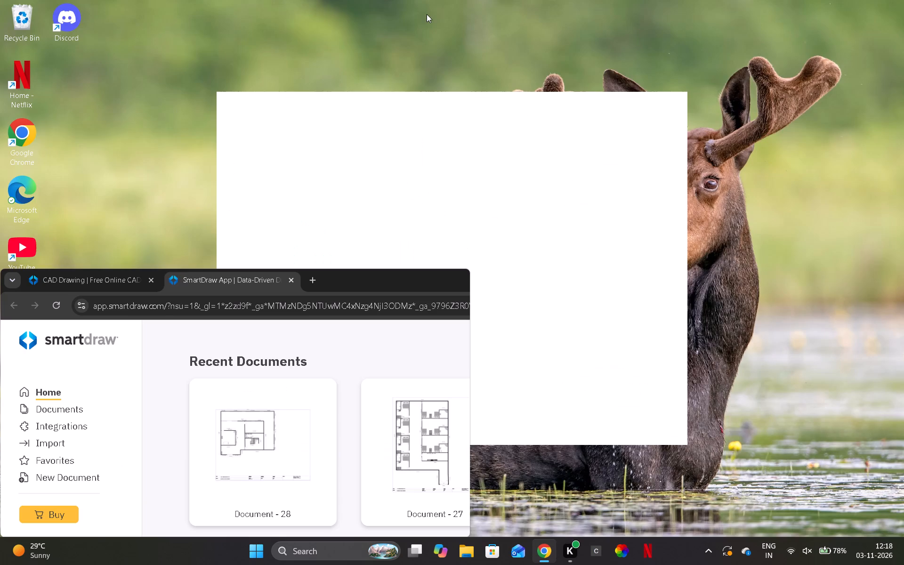
left_click(278, 436)
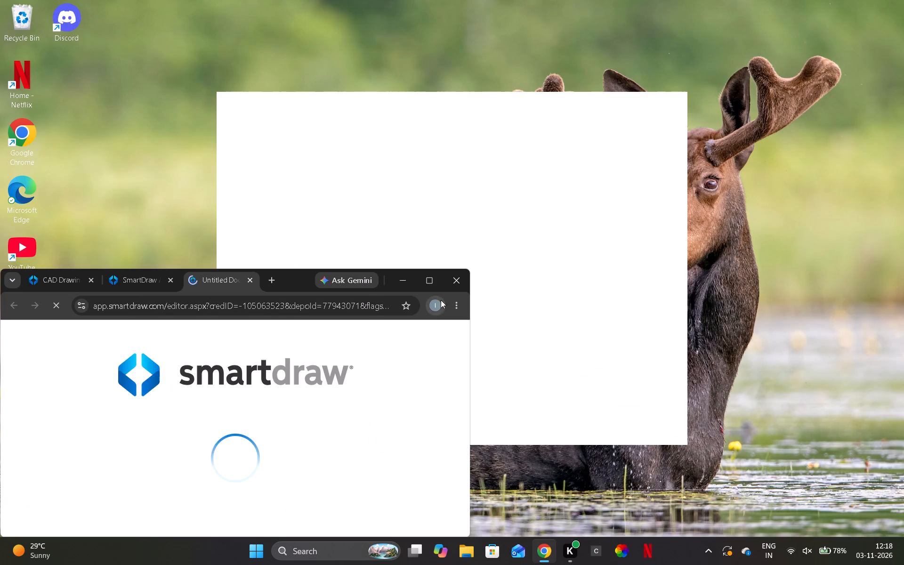
left_click(433, 283)
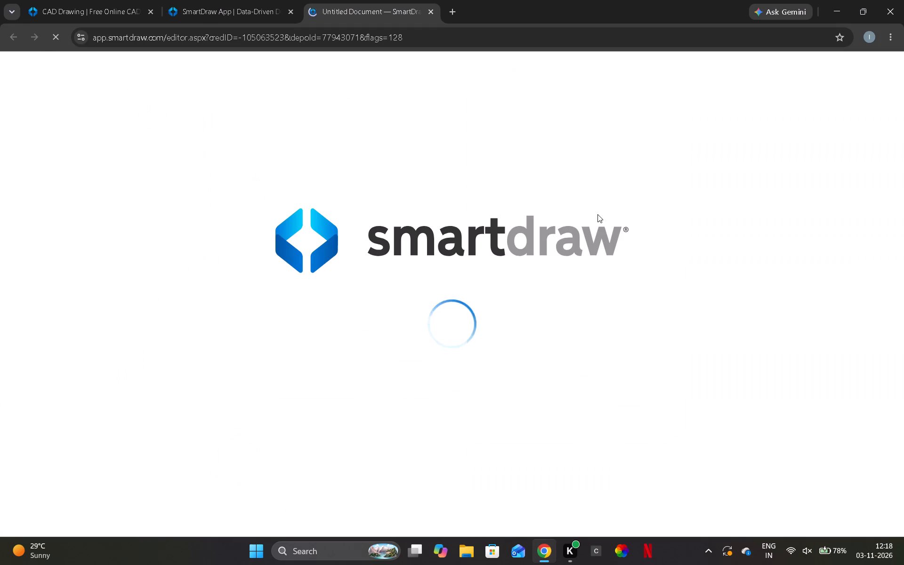
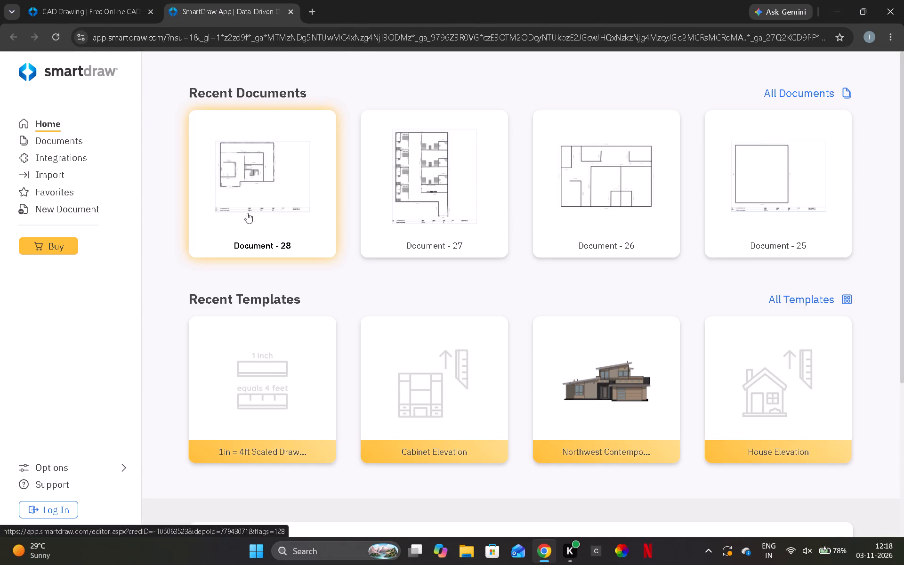
Open Document - 28 from the recent documents in the editor.
left_click(247, 213)
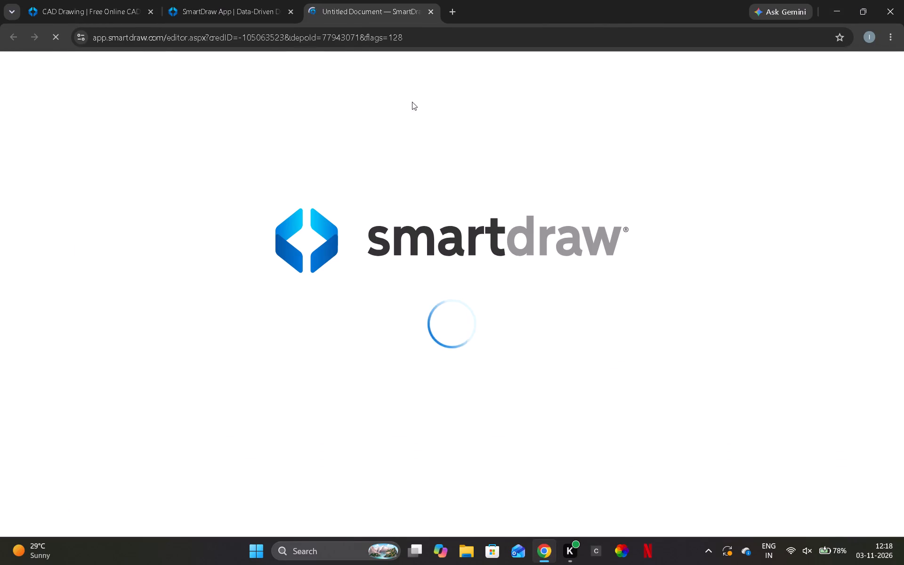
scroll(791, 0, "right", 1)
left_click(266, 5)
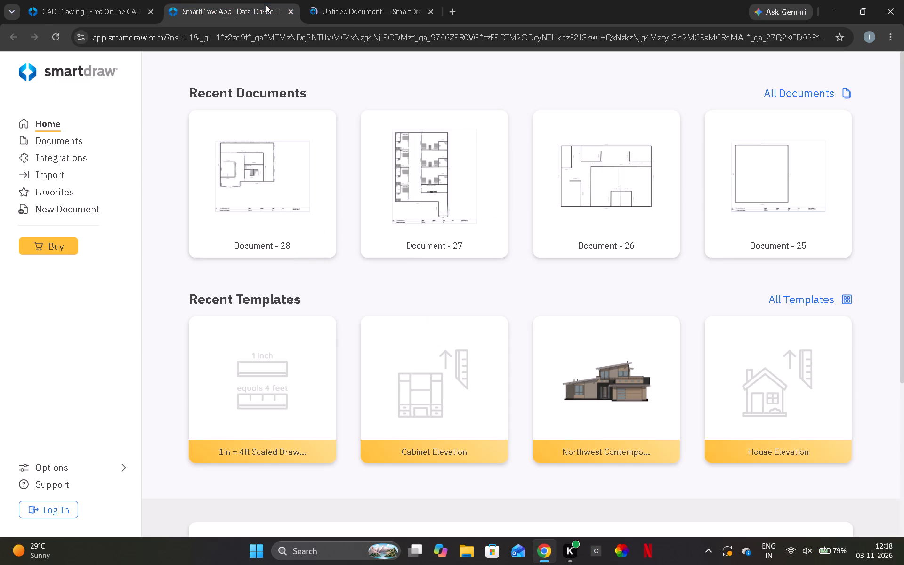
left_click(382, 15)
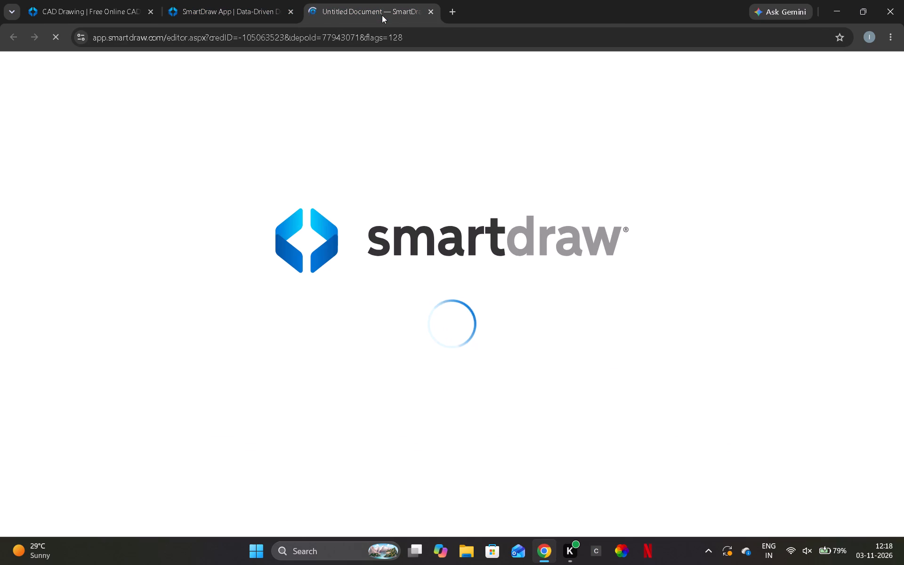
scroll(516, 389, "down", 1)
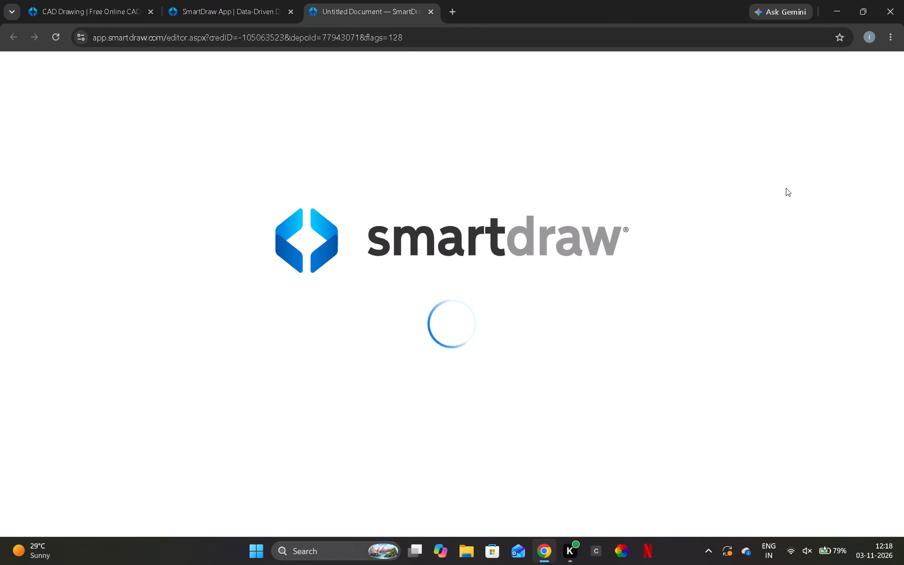
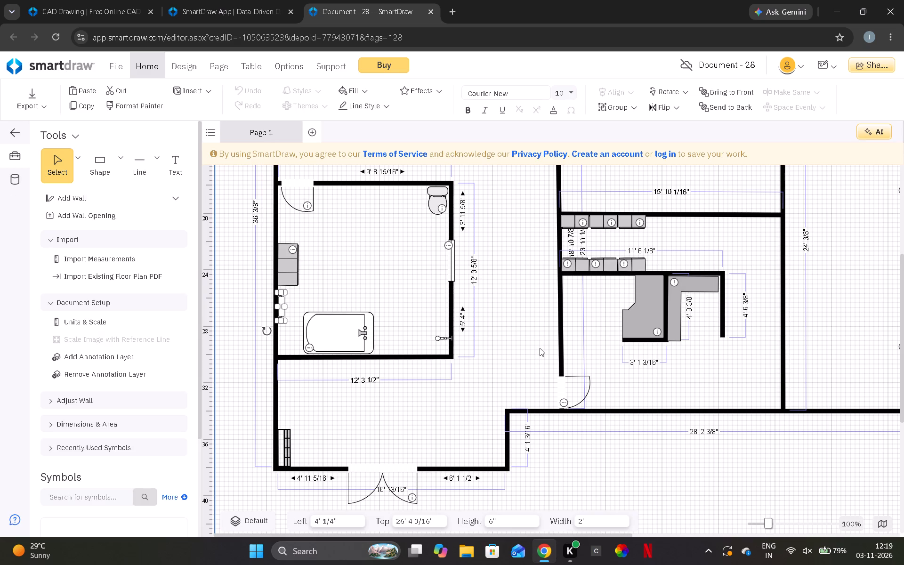
Look over the floor plan from the exterior walls to the title block, checking the wide opening in the wall above the bathroom.
scroll(540, 348, "down", 5)
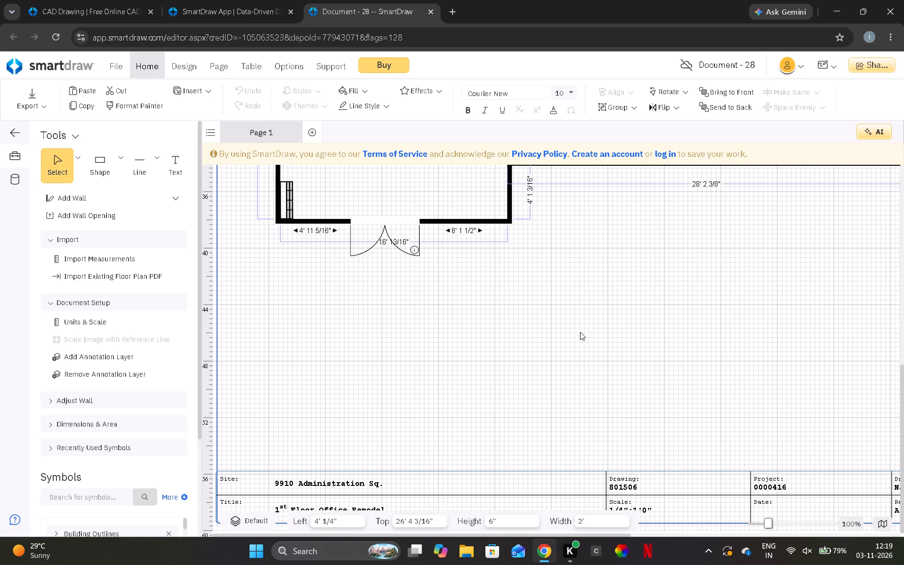
scroll(539, 336, "up", 7)
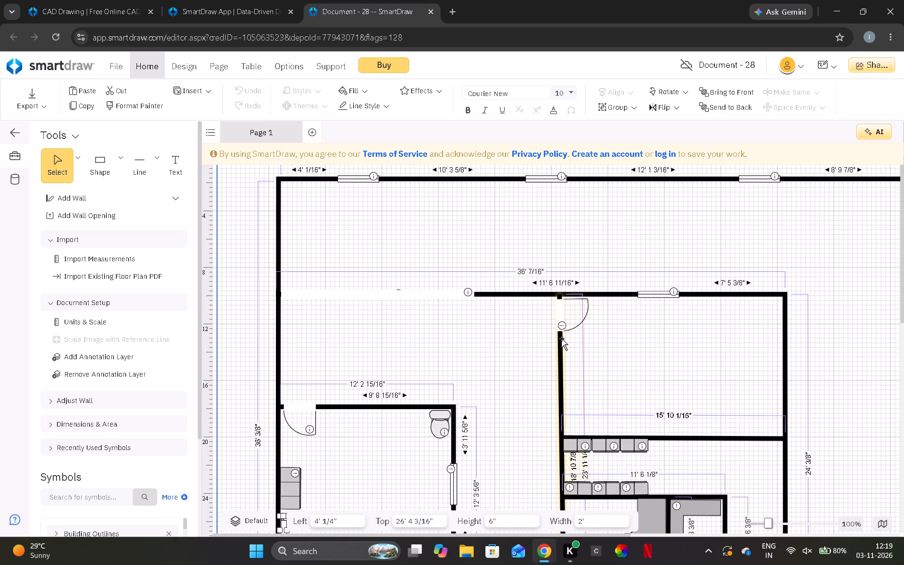
left_click(471, 436)
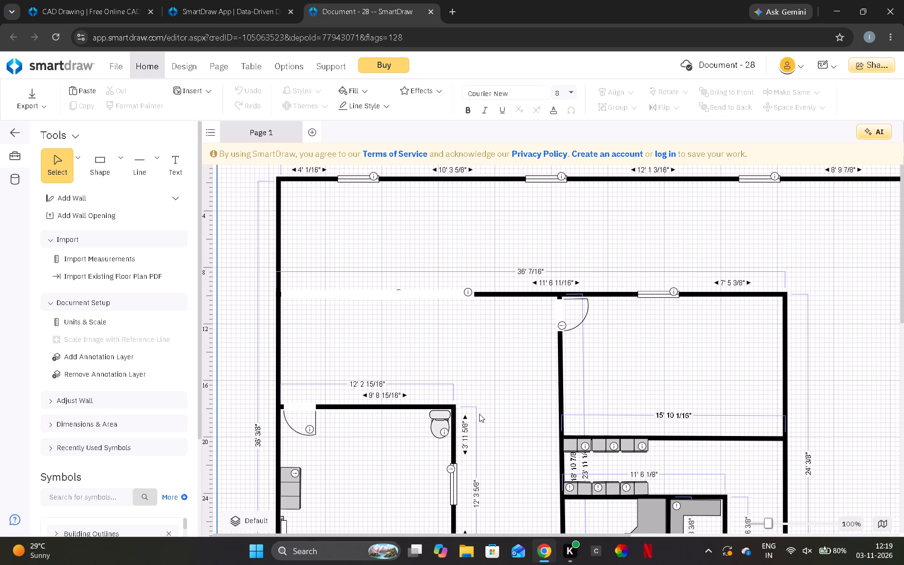
left_click(492, 392)
right_click(398, 310)
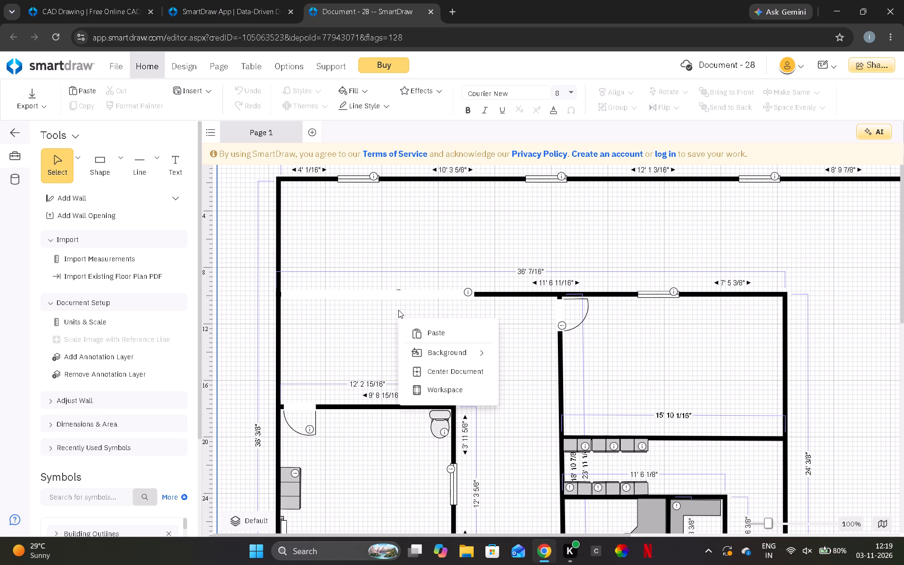
left_click(354, 294)
left_click(413, 323)
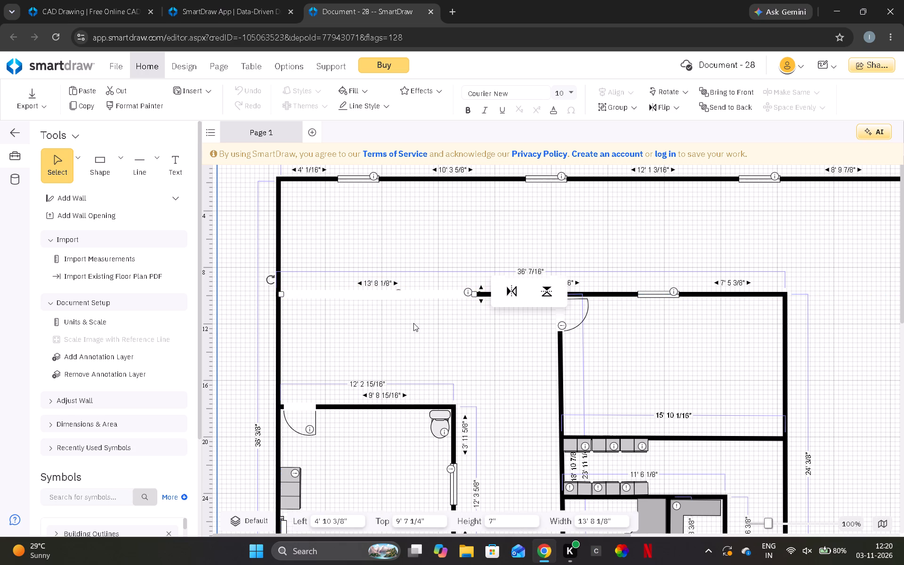
scroll(420, 341, "down", 5)
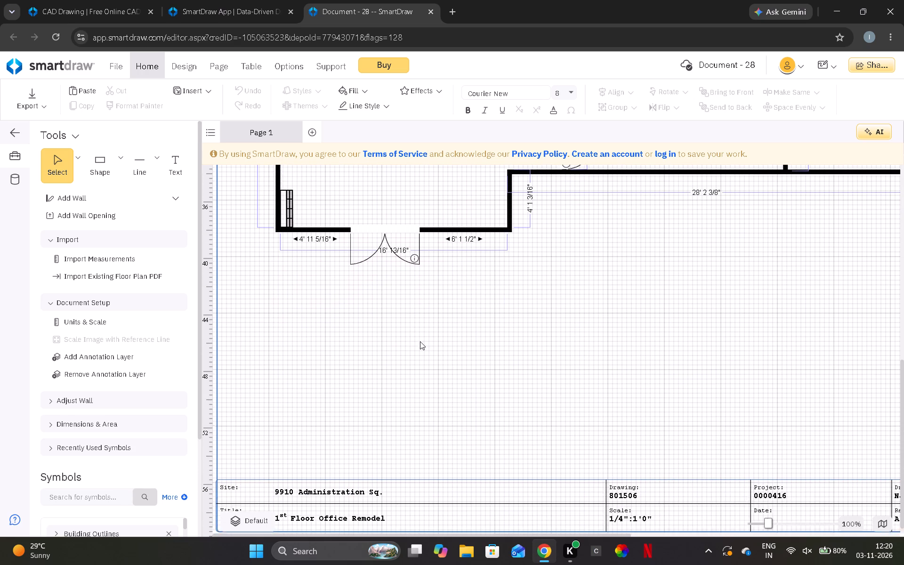
scroll(458, 353, "up", 5)
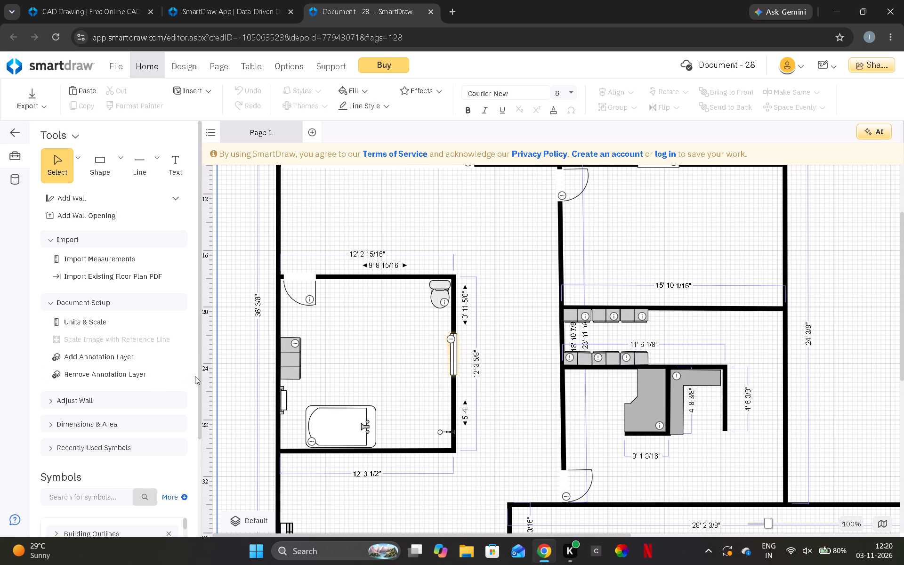
Add a Double Light (18") from the Lighting symbols against the bathroom's upper wall, between the door and the toilet.
scroll(93, 492, "down", 2)
scroll(88, 441, "down", 4)
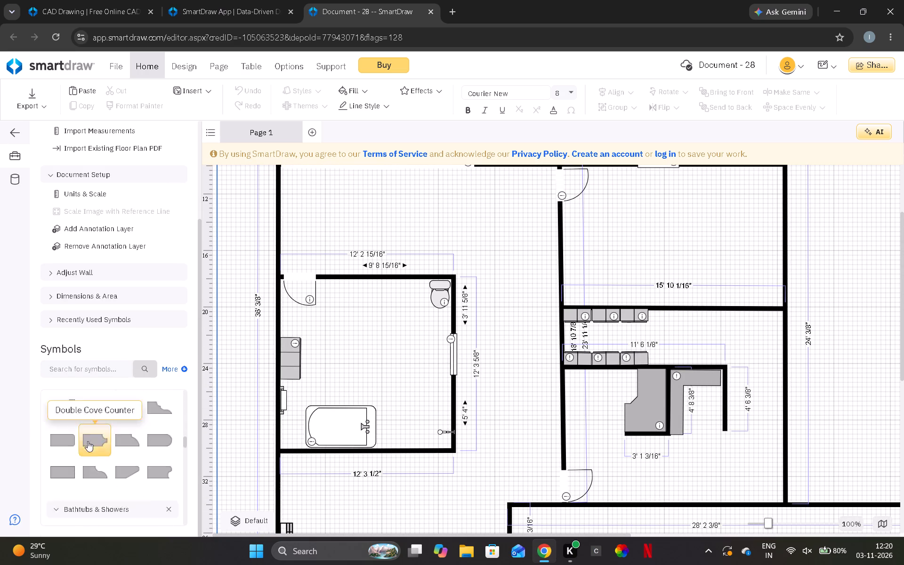
scroll(88, 441, "down", 6)
scroll(88, 441, "up", 2)
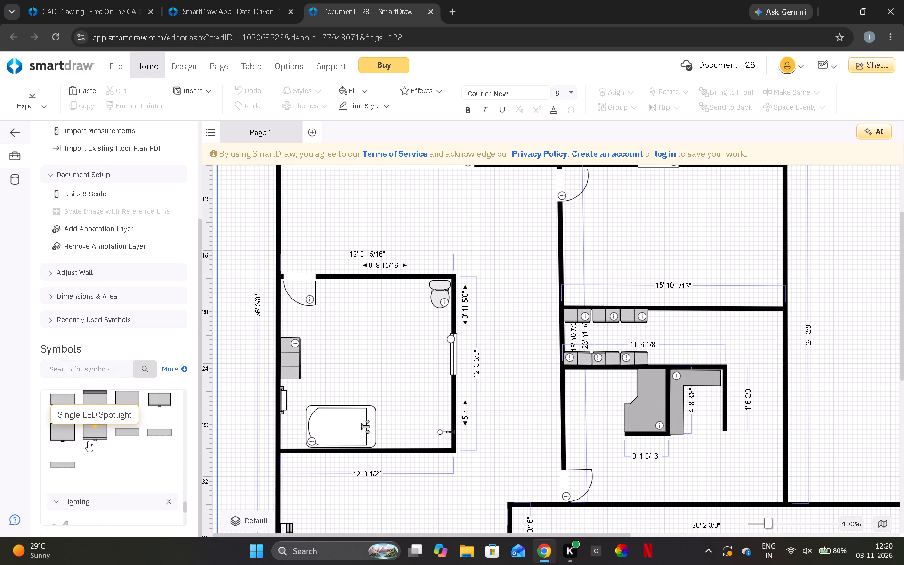
scroll(88, 441, "down", 2)
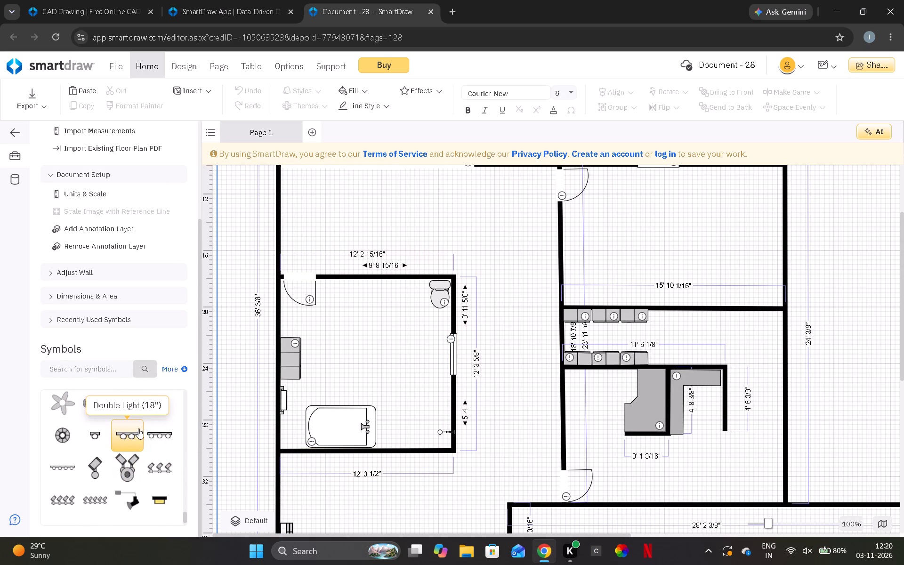
double_click(126, 431)
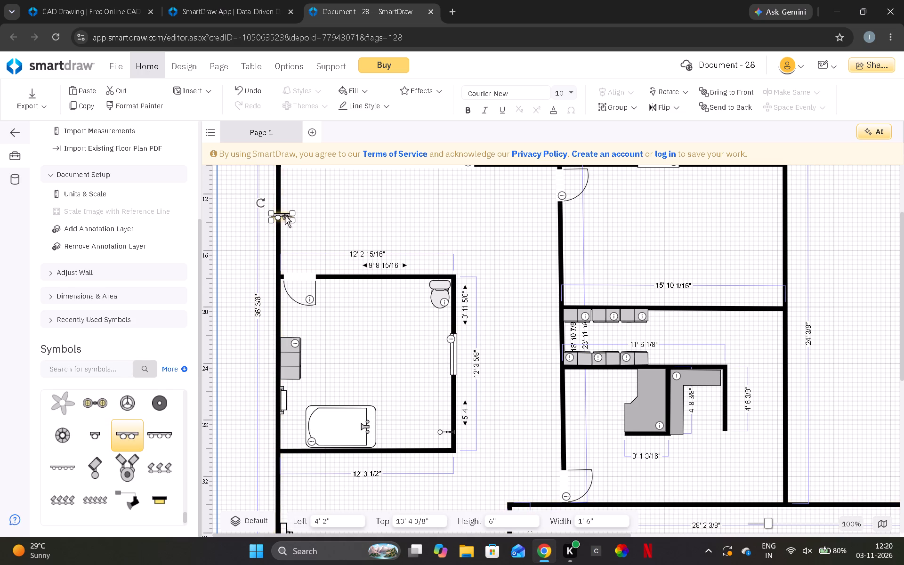
left_click(285, 216)
left_click_drag(281, 217, 354, 282)
left_click(354, 282)
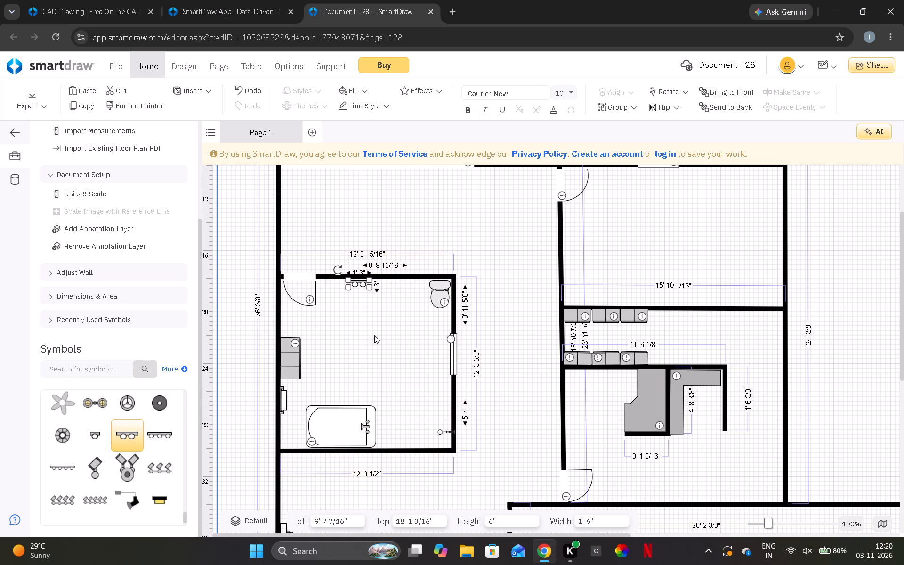
left_click_drag(374, 335, 355, 278)
left_click(357, 284)
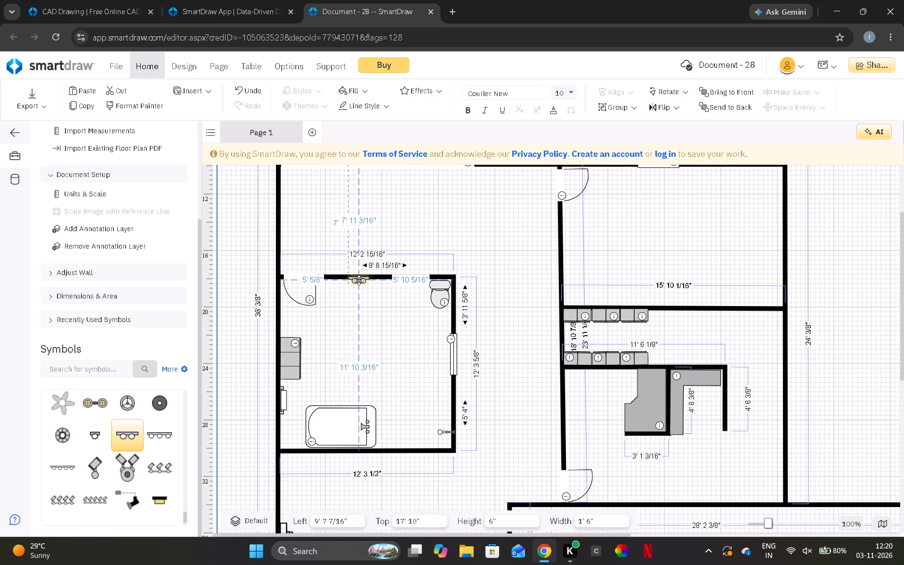
left_click(359, 313)
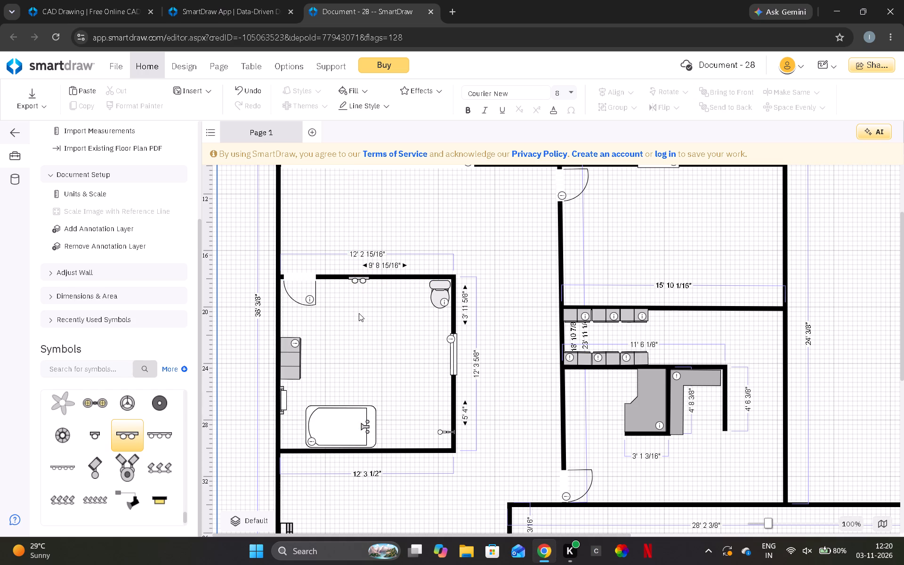